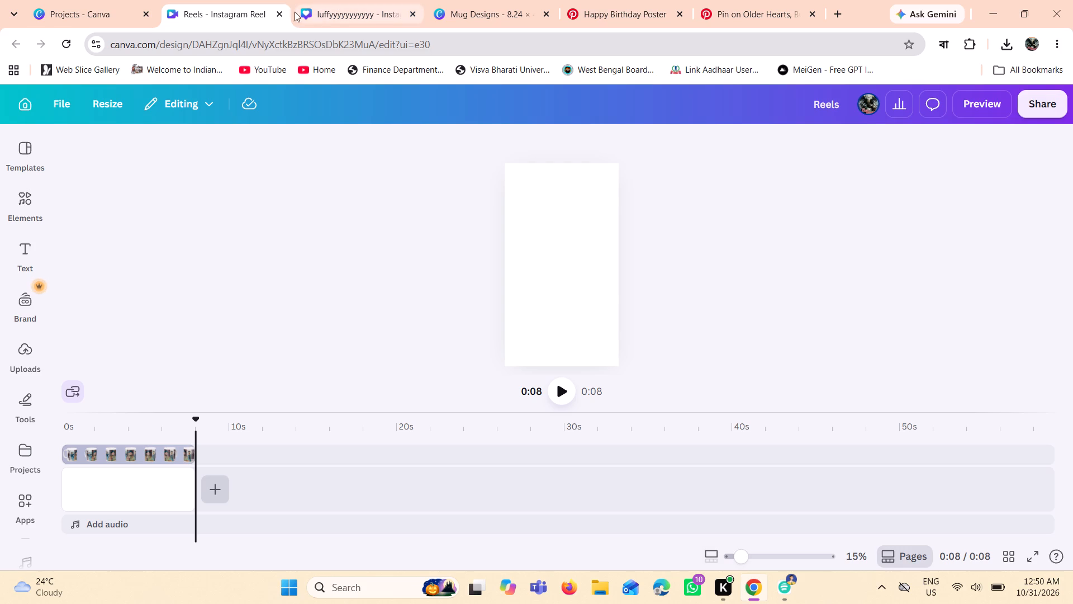
Close the open Reels design and switch to the Canva projects page.
click(280, 12)
click(46, 0)
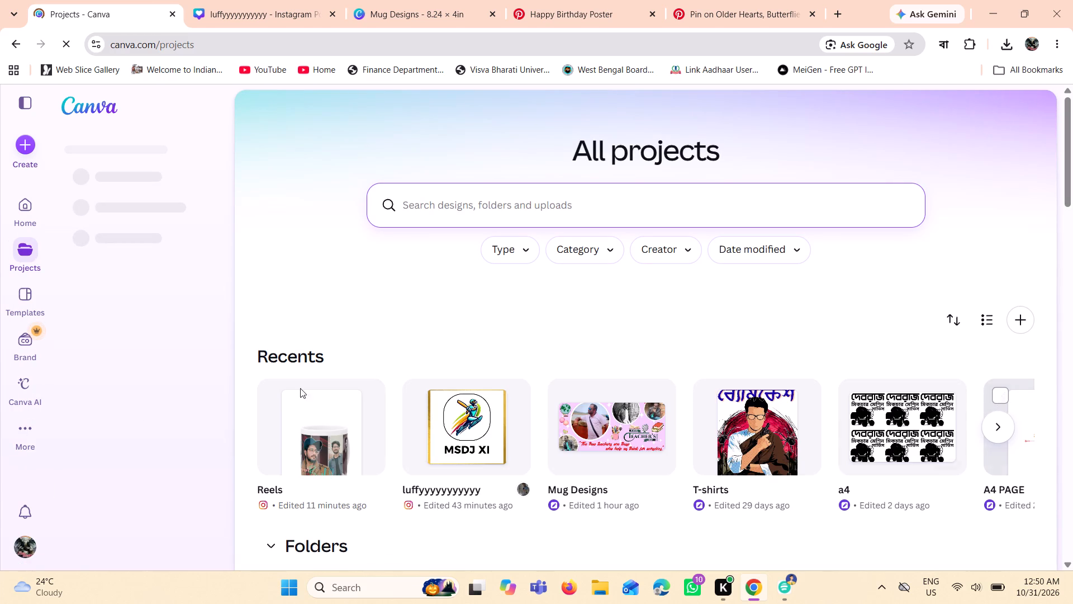
Select the Reels design among the recent projects.
click(279, 398)
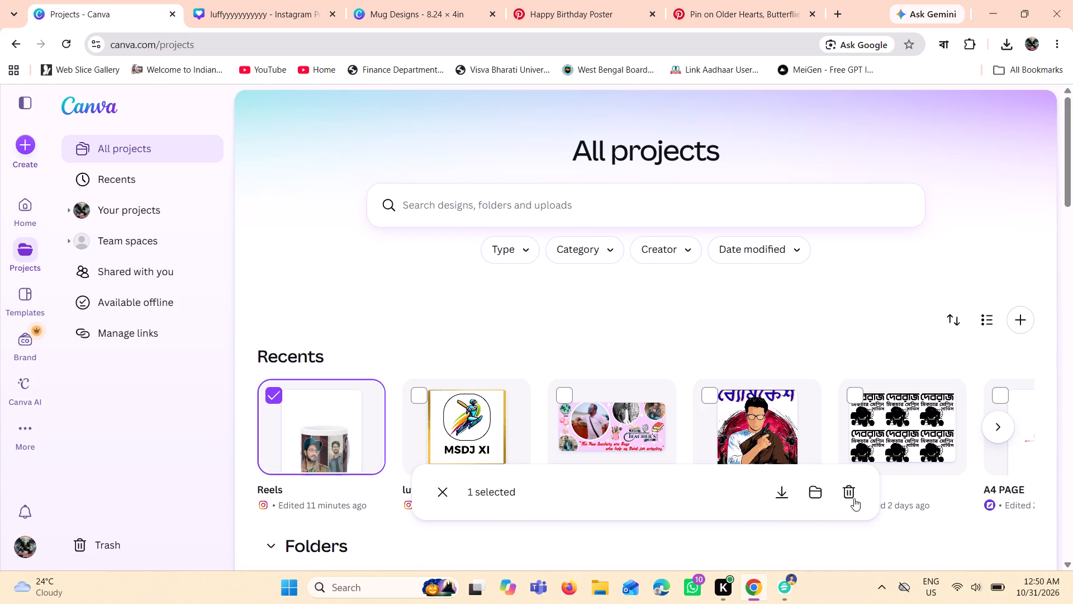
Move the selected Reels design to the Trash.
click(849, 494)
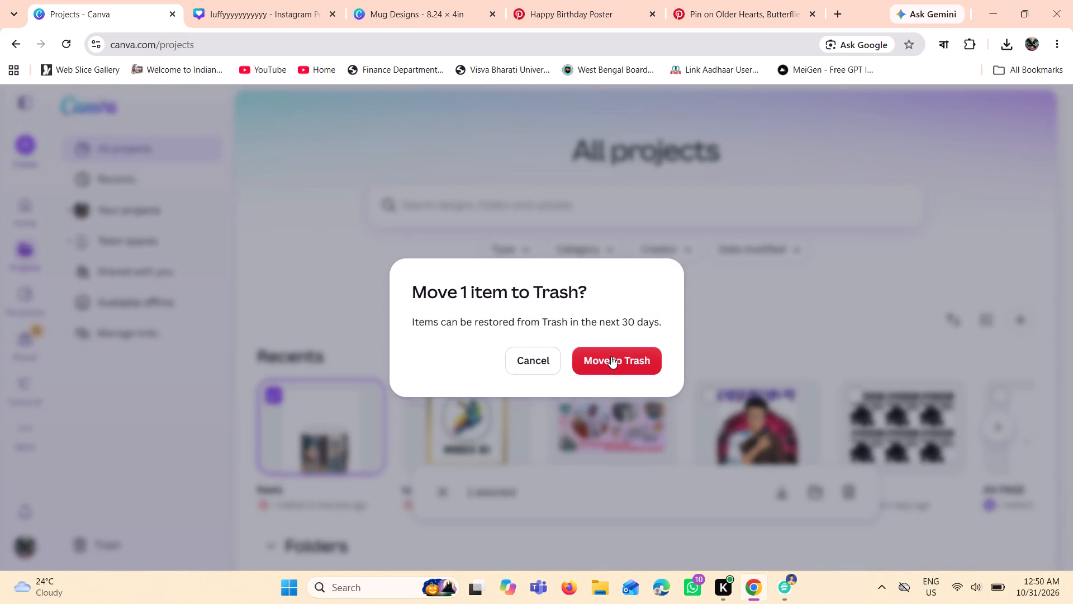
click(611, 356)
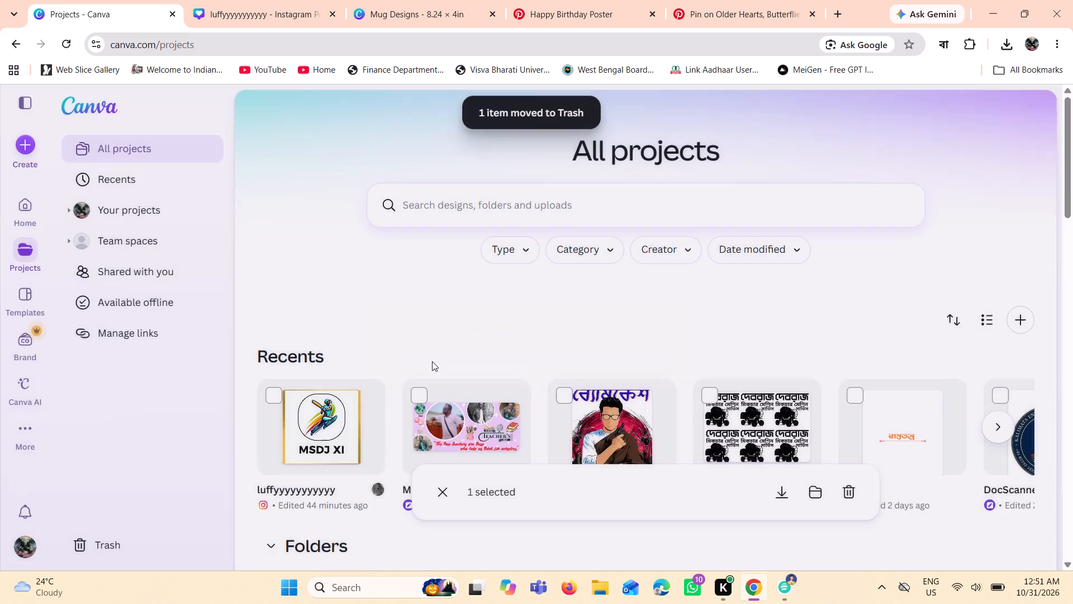
Open the Mug Designs project from the recent designs for editing.
scroll(696, 350, down, 3)
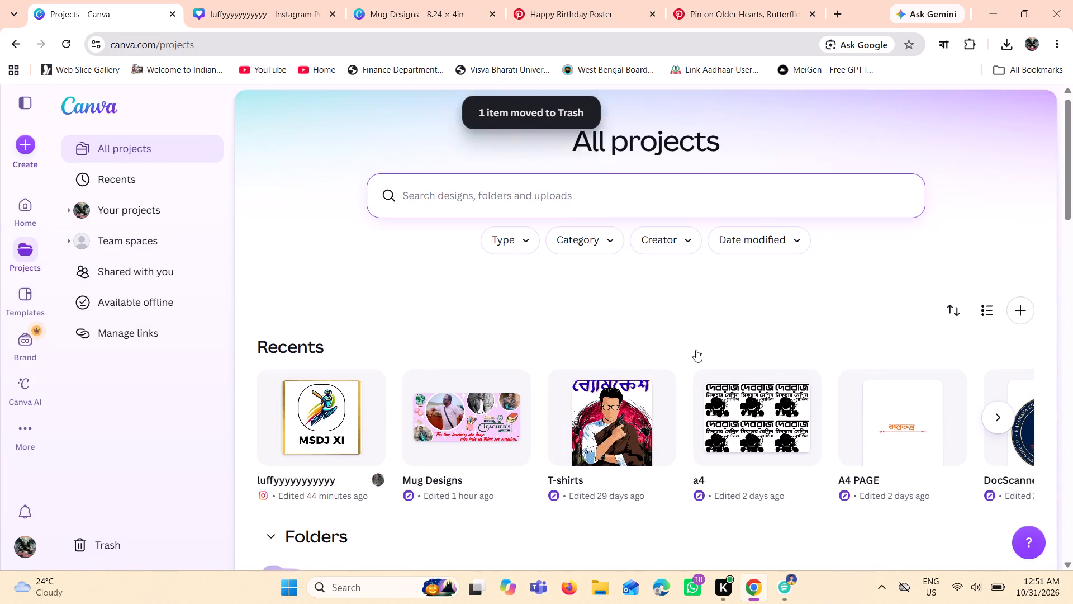
scroll(696, 350, up, 1)
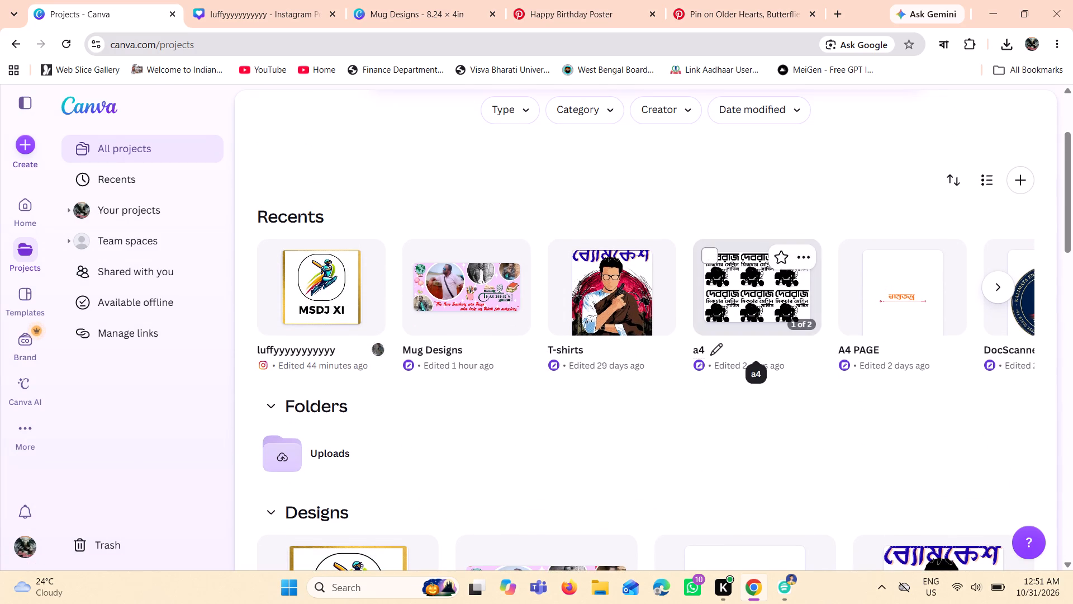
click(456, 327)
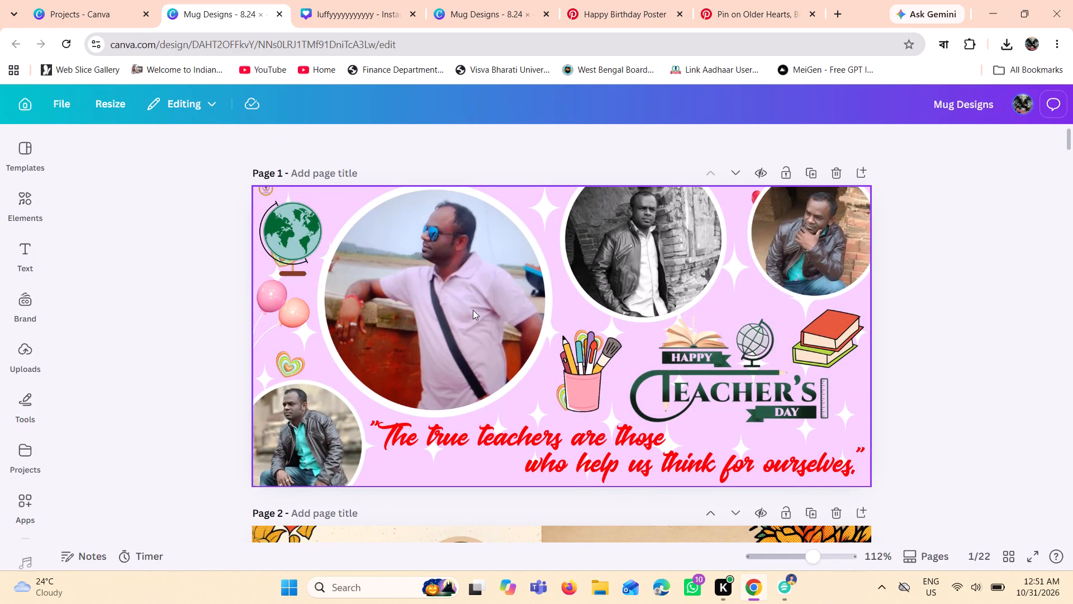
Look through the pages of Mug Designs from page 1 to page 16, examining the existing mug layouts.
scroll(473, 310, down, 11)
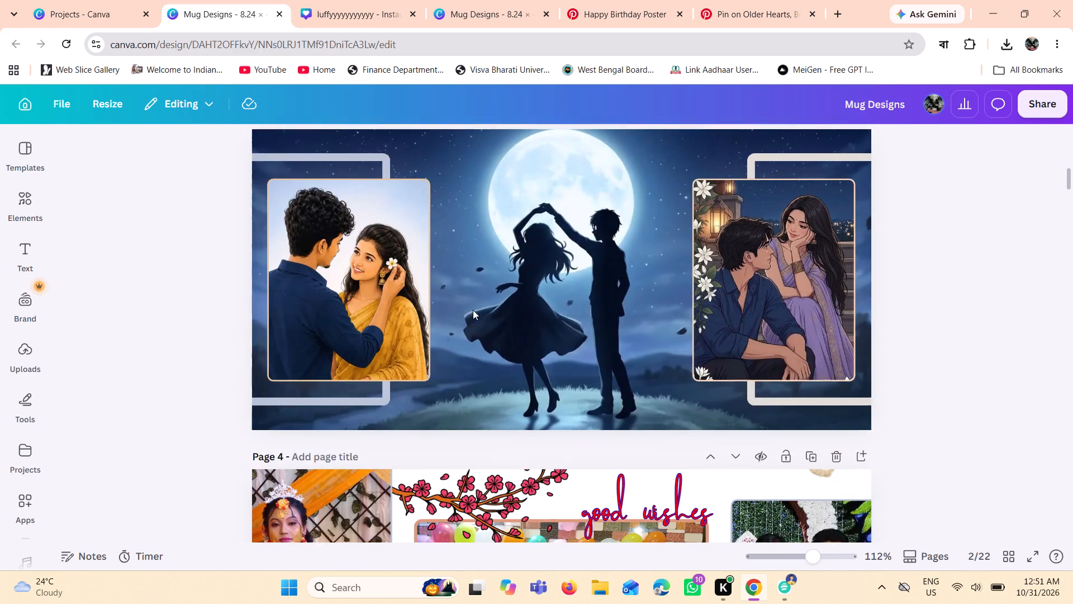
scroll(473, 310, down, 15)
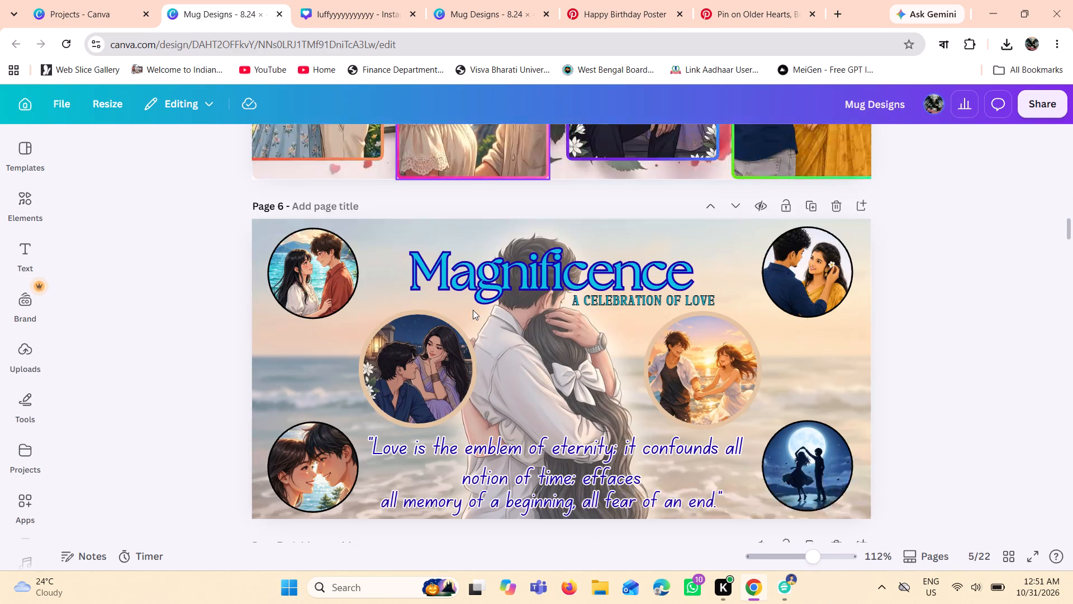
scroll(473, 310, down, 6)
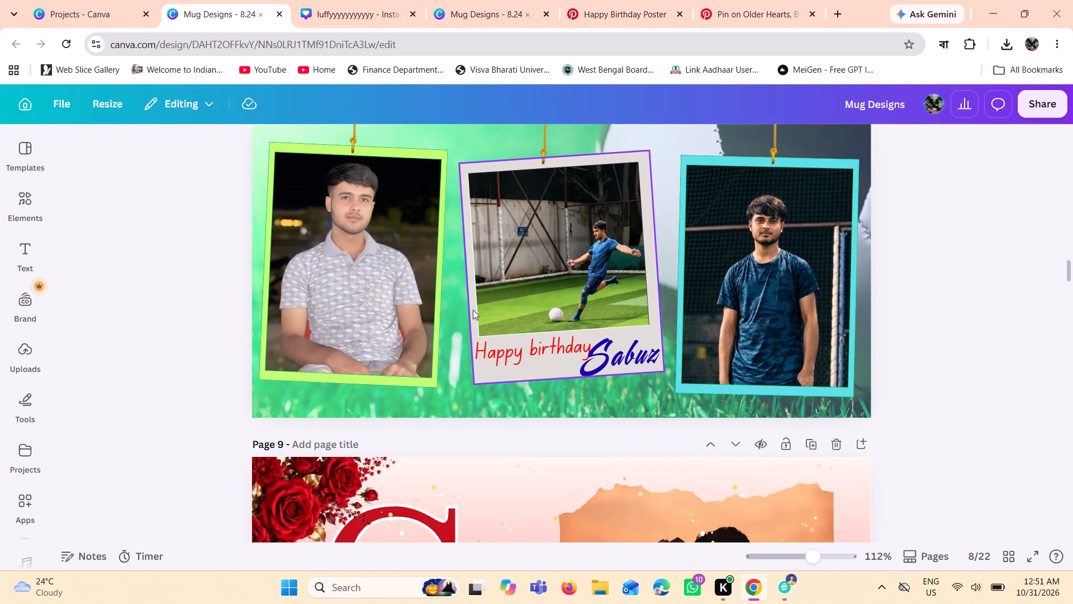
scroll(473, 310, down, 15)
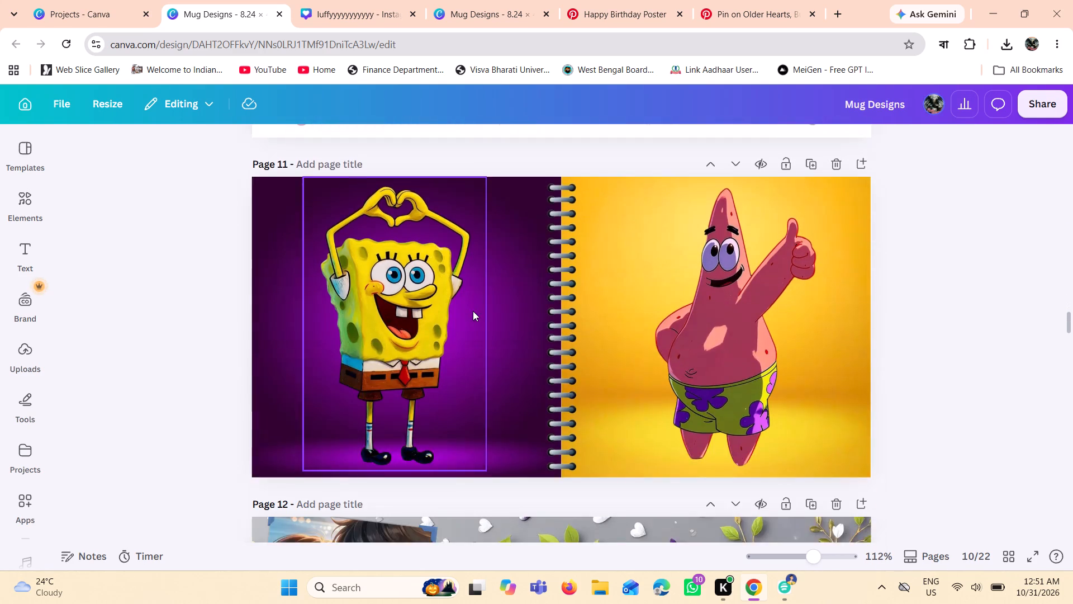
scroll(473, 311, down, 10)
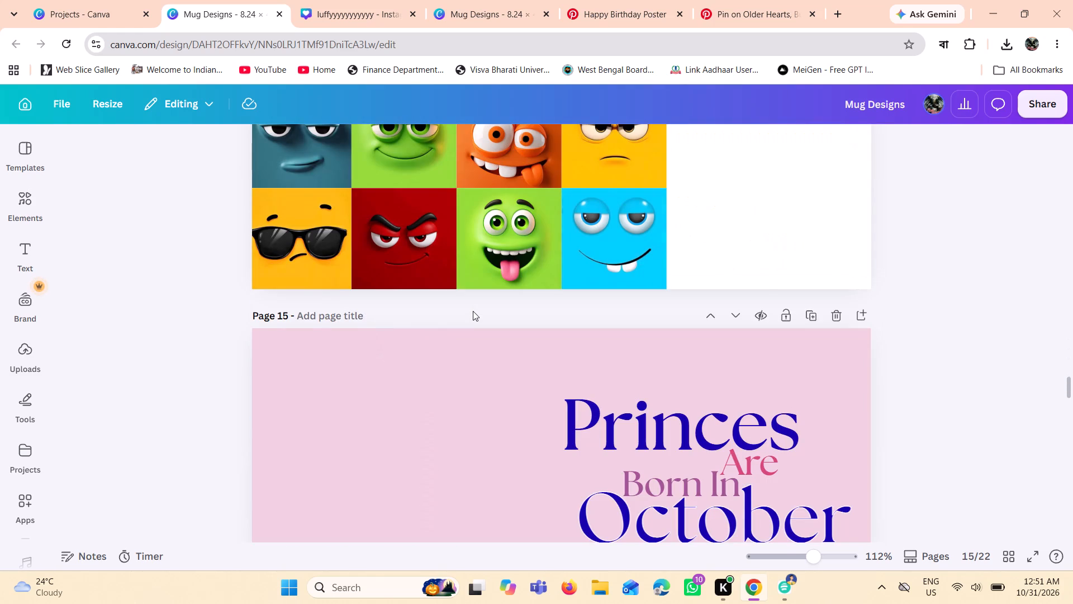
scroll(473, 311, down, 3)
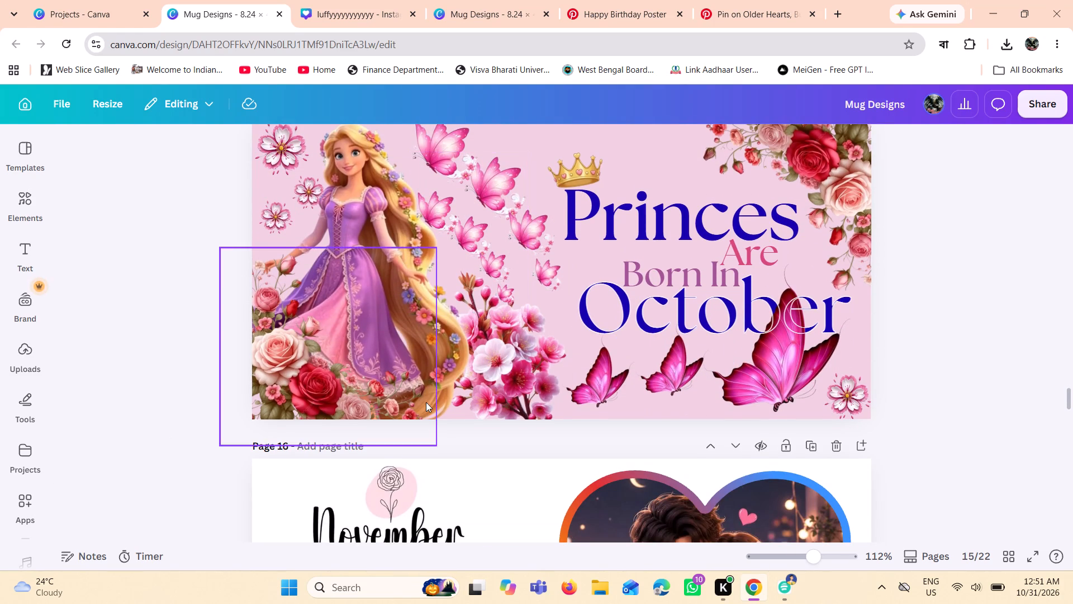
scroll(426, 402, down, 4)
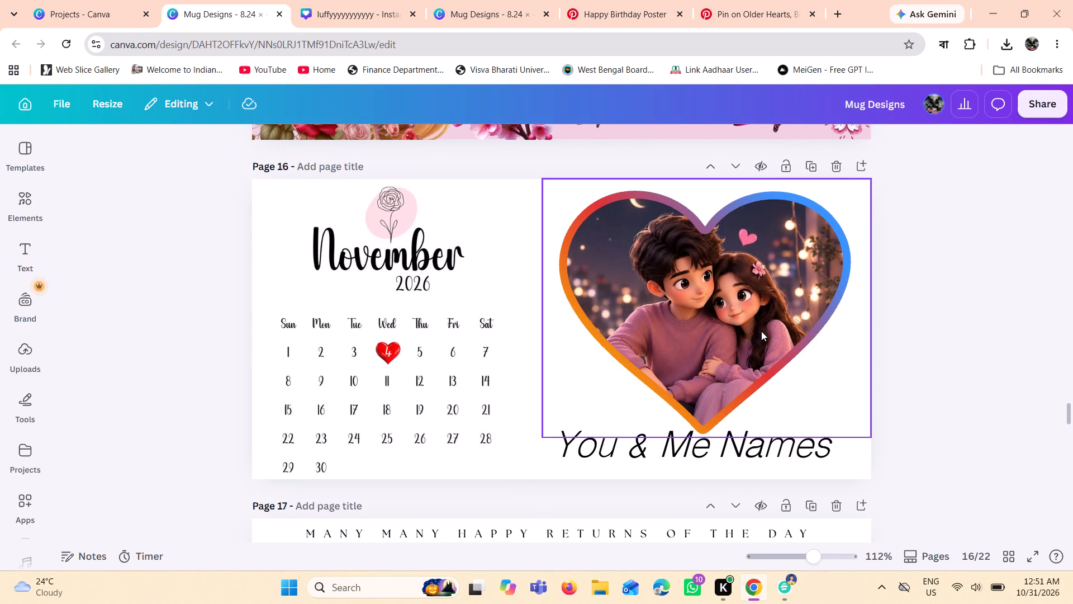
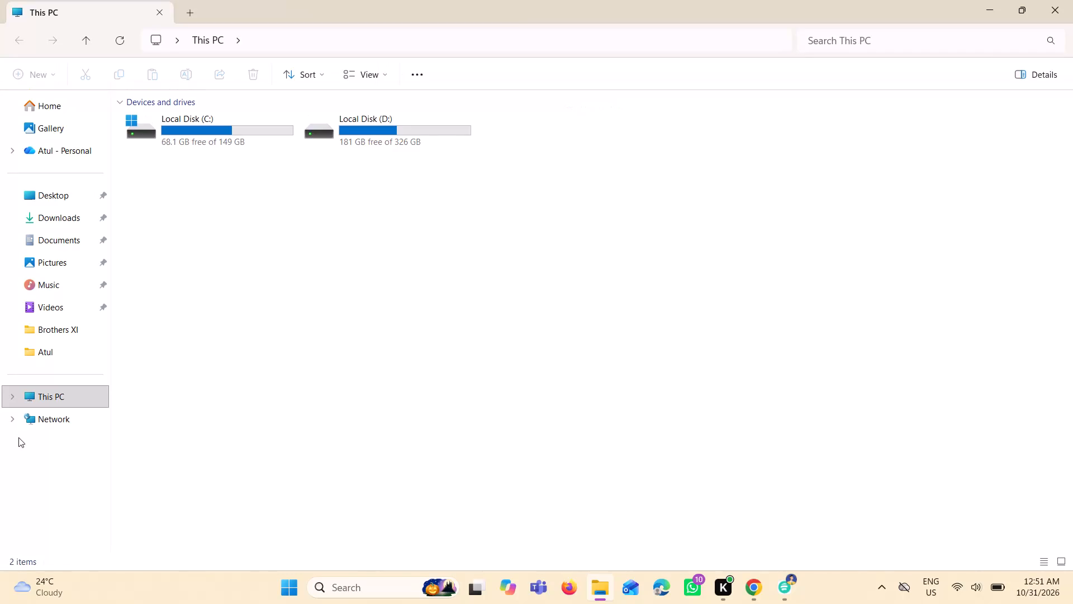
In File Explorer, open the Downloads folder and delete yesterday's two photo collage images numbered (25) and (24) from the luffyyyyyyyyyyy series.
click(61, 223)
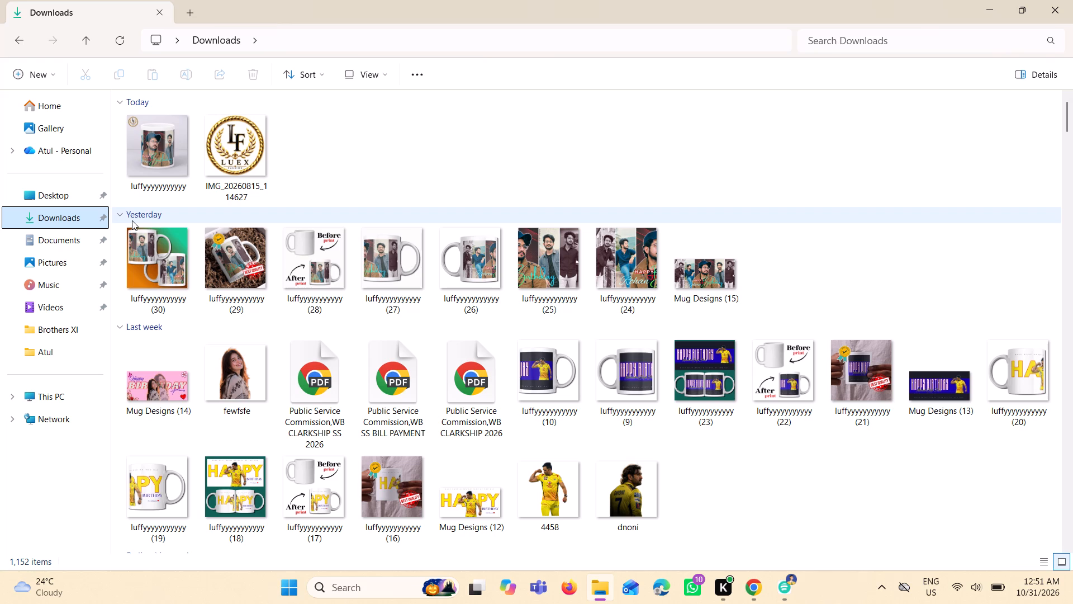
click(545, 251)
key(Delete)
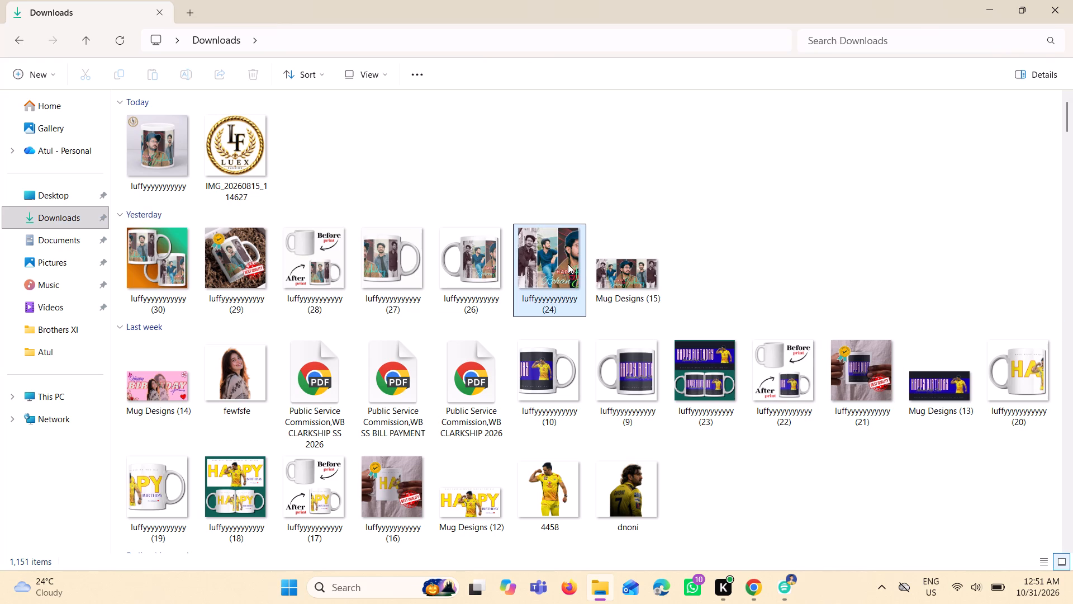
click(566, 266)
key(Delete)
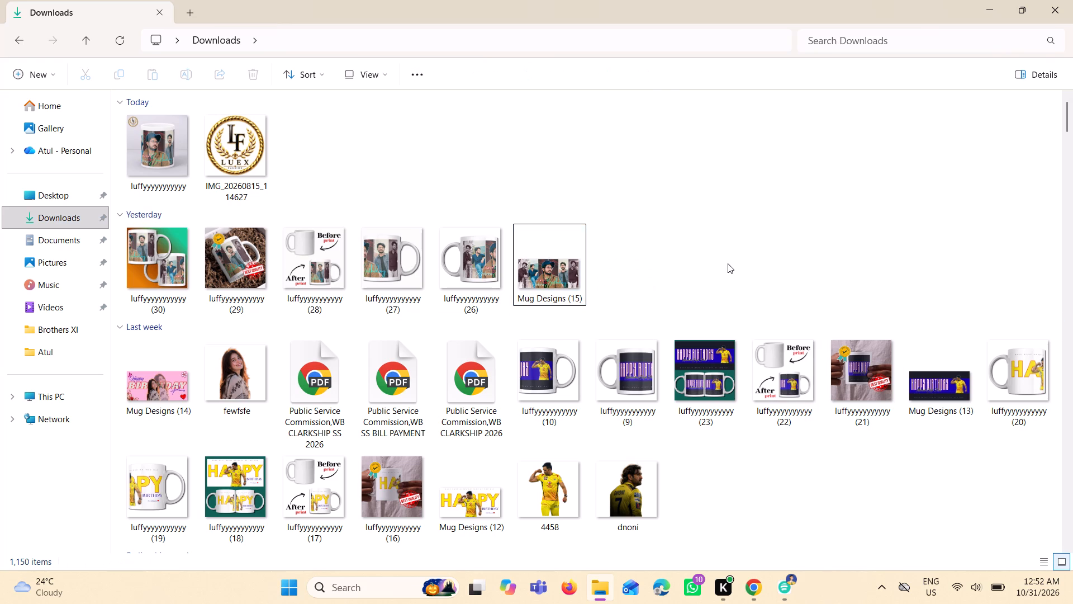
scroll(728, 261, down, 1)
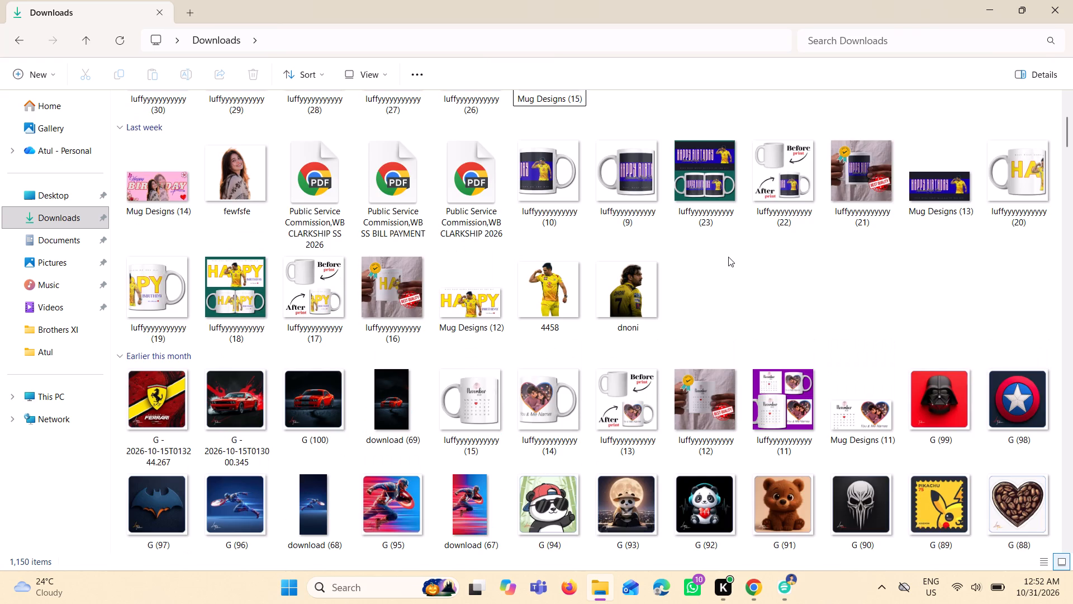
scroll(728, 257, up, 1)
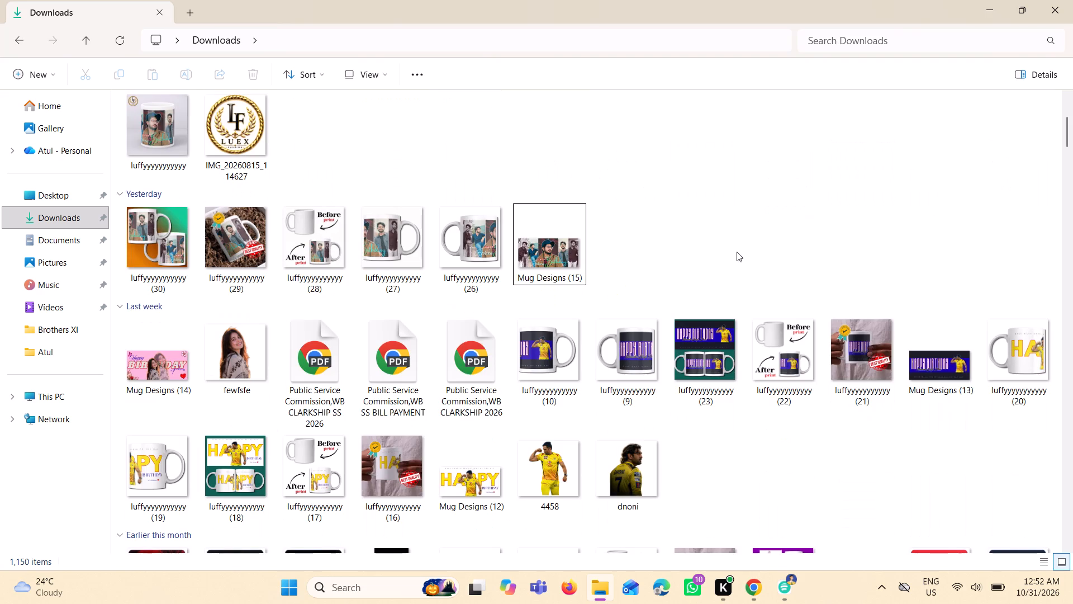
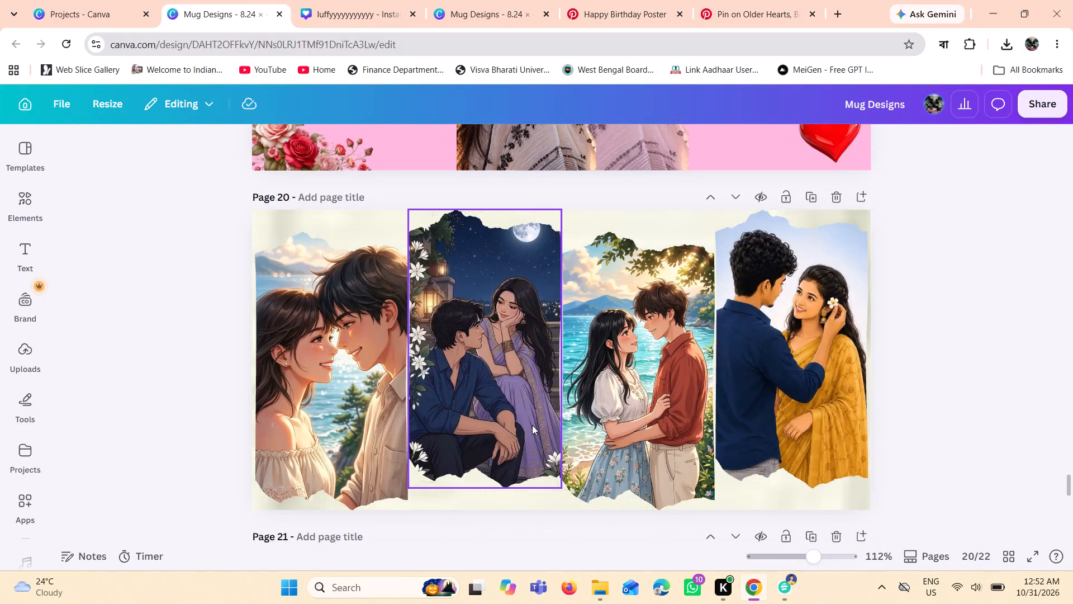
Look over the open Mug Designs and luffyyyyyyyyyyy designs, comparing the birthday layouts with the finished mug mockup.
scroll(532, 425, up, 3)
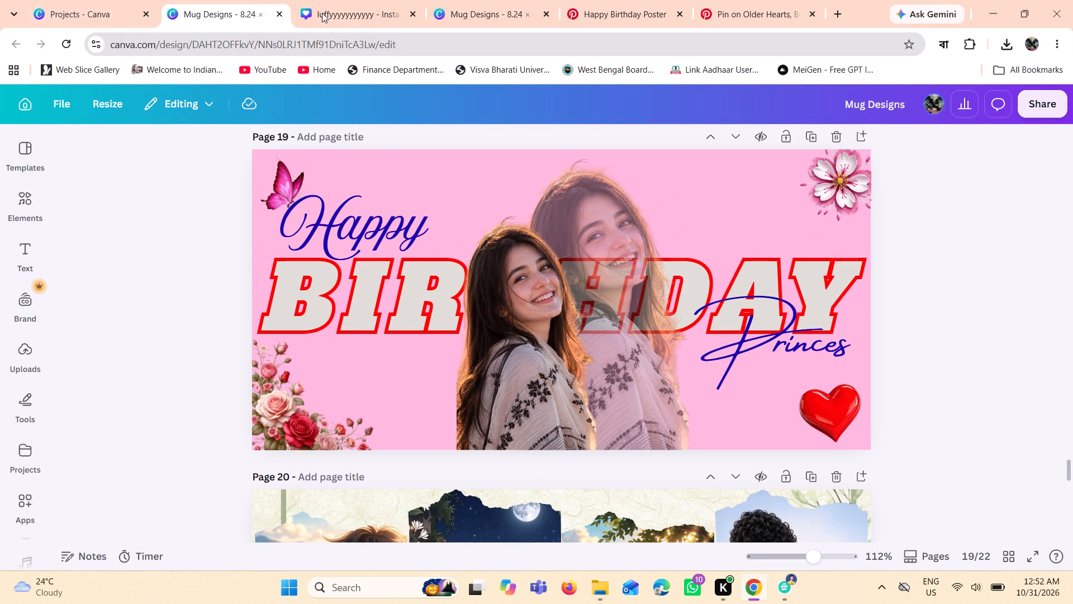
click(335, 17)
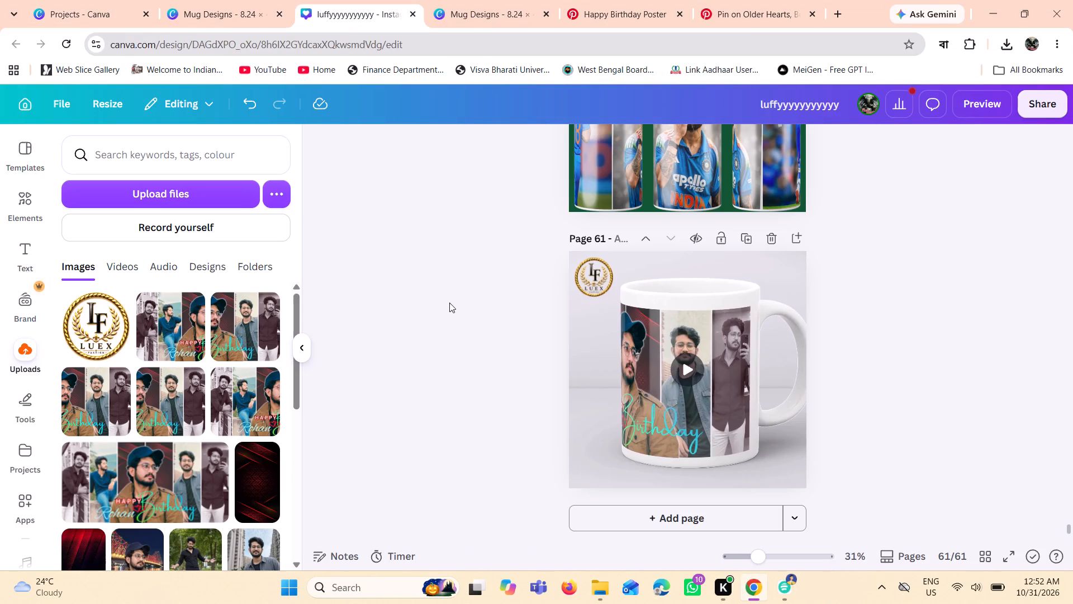
click(507, 0)
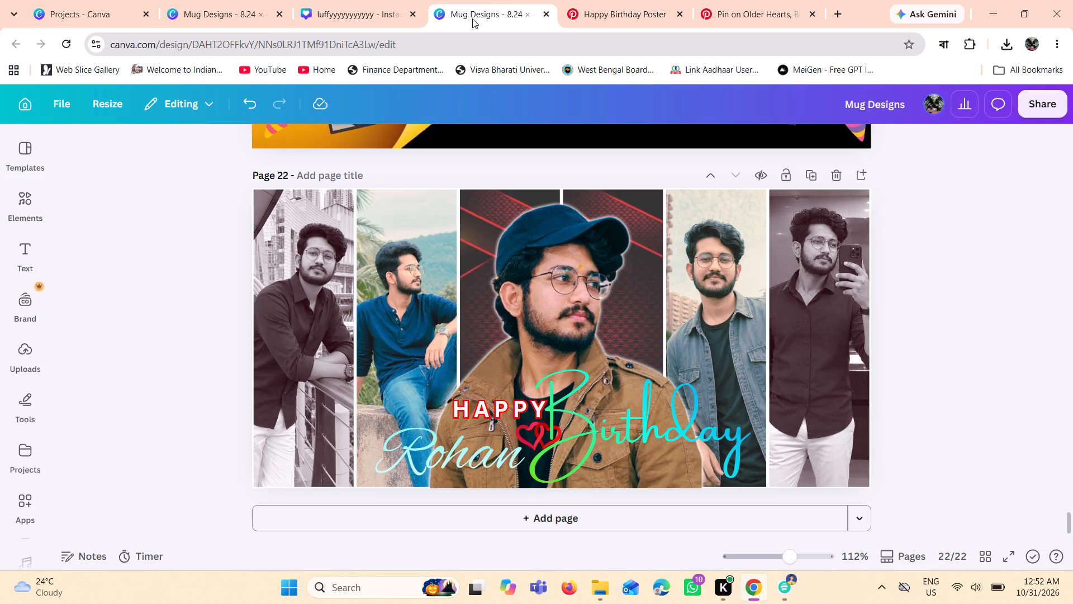
click(335, 20)
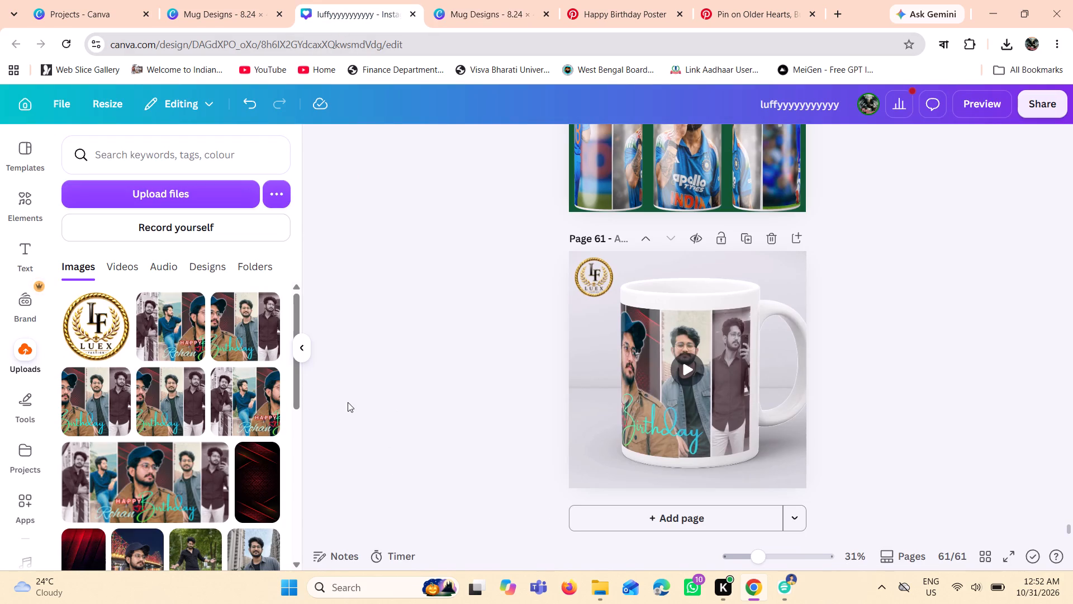
click(224, 0)
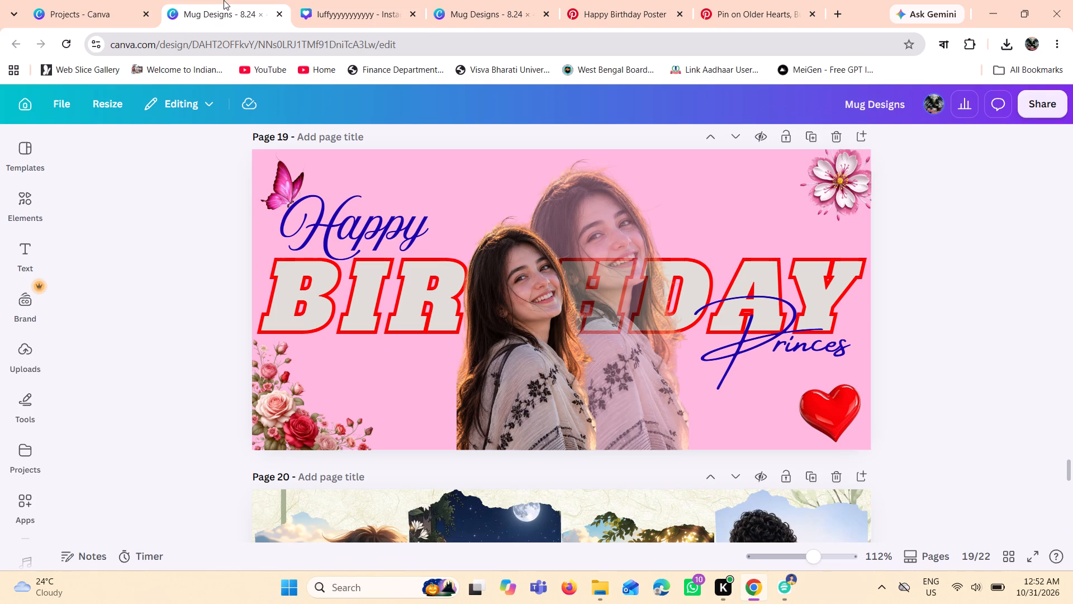
From the Canva projects page, create a new blank Instagram Reel video design, 1080 × 1920 px.
click(68, 0)
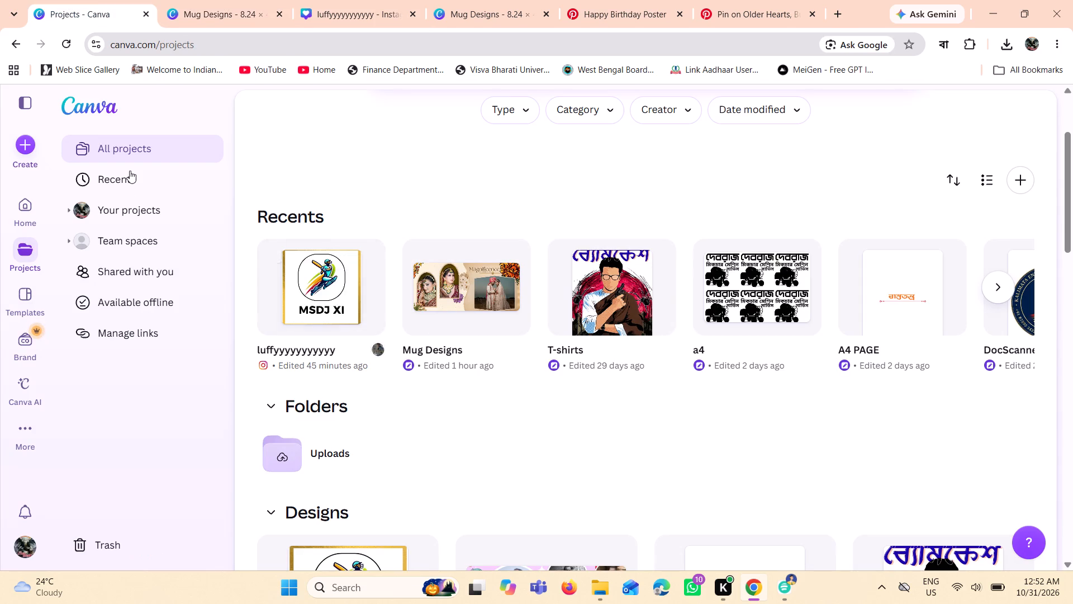
scroll(112, 190, up, 9)
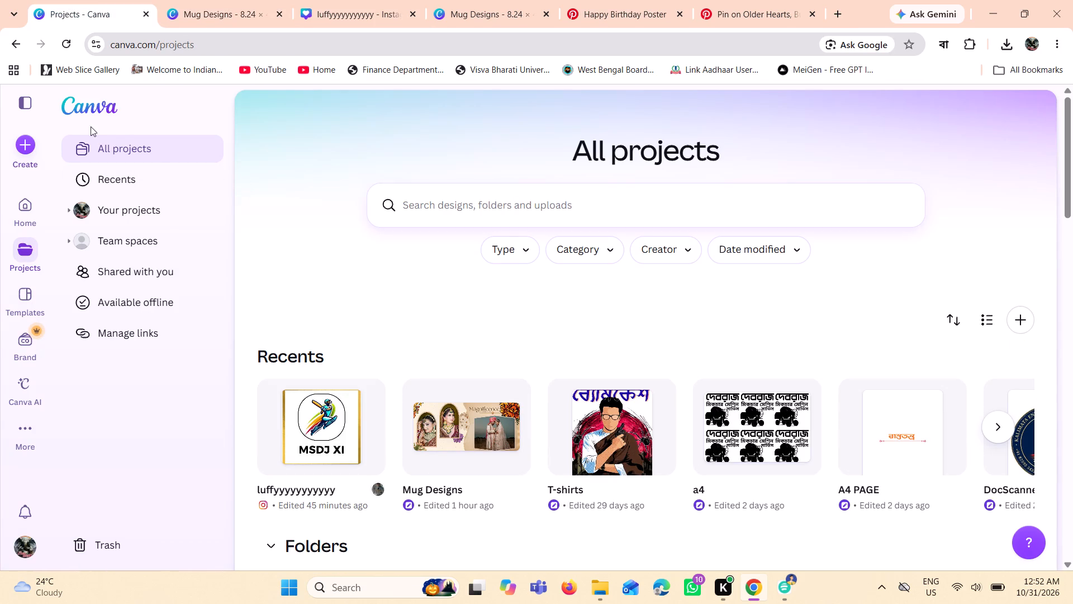
click(24, 149)
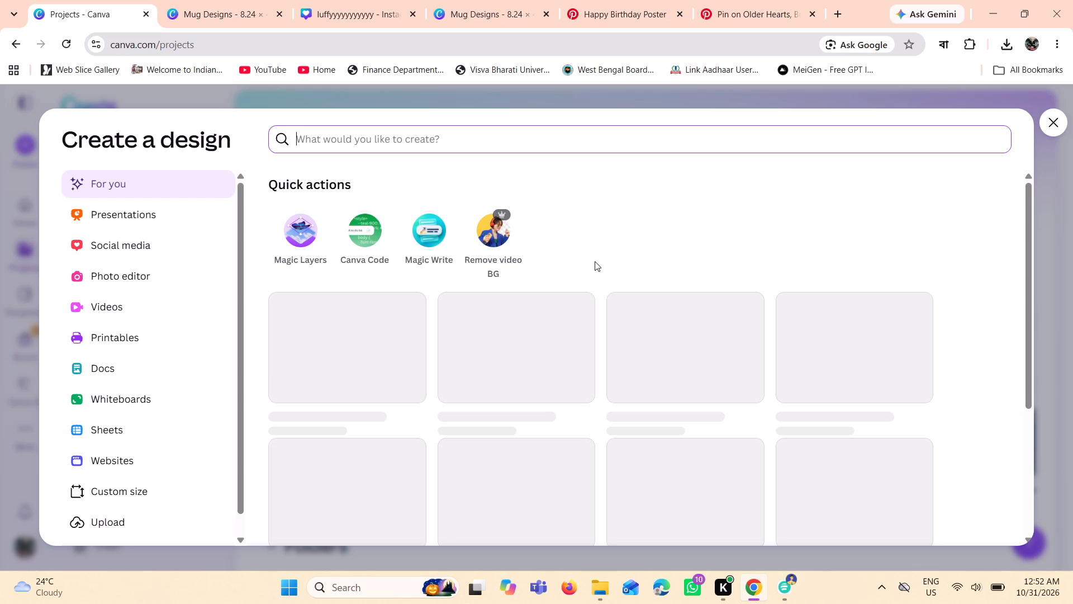
click(115, 300)
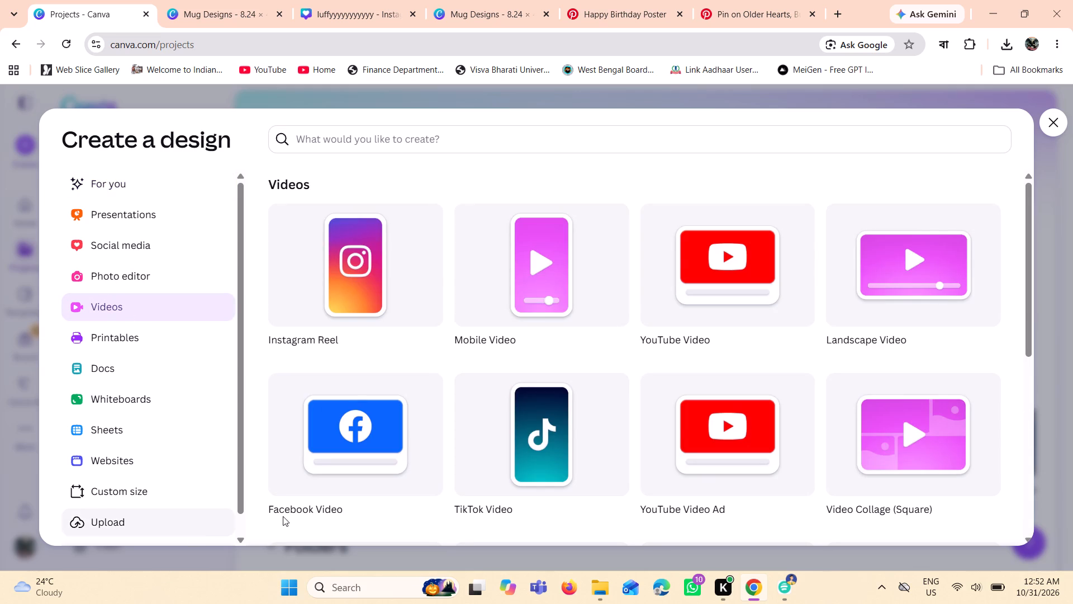
scroll(487, 298, down, 3)
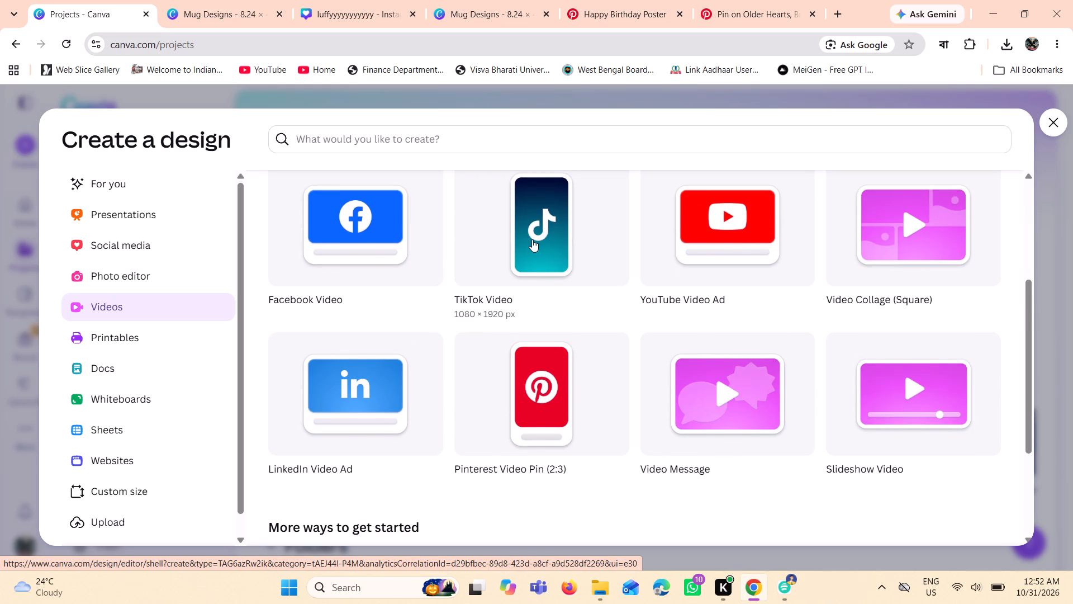
scroll(719, 405, down, 2)
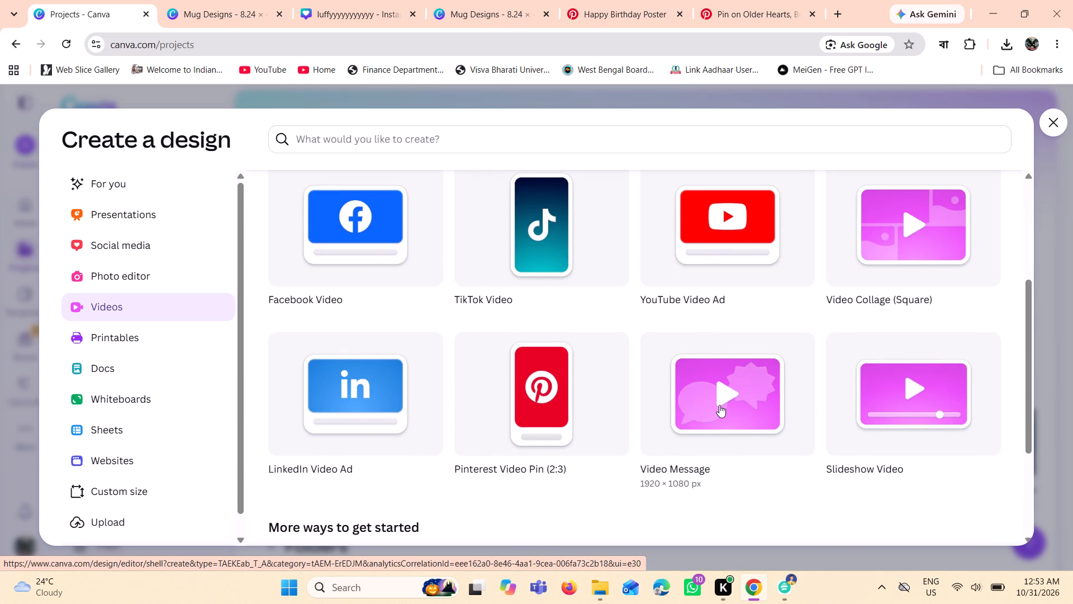
scroll(720, 404, down, 5)
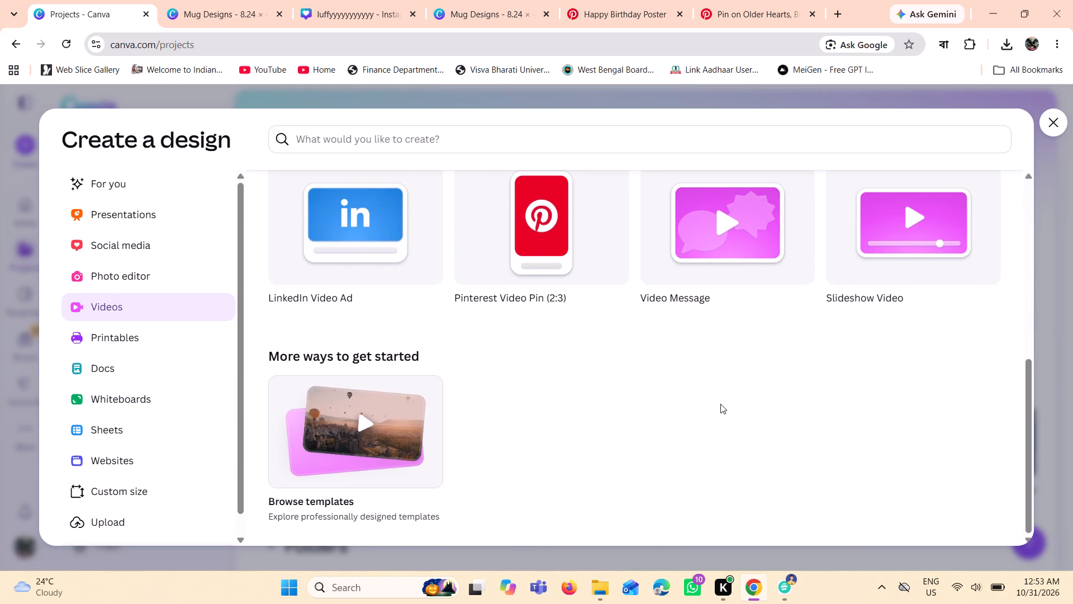
scroll(720, 404, up, 5)
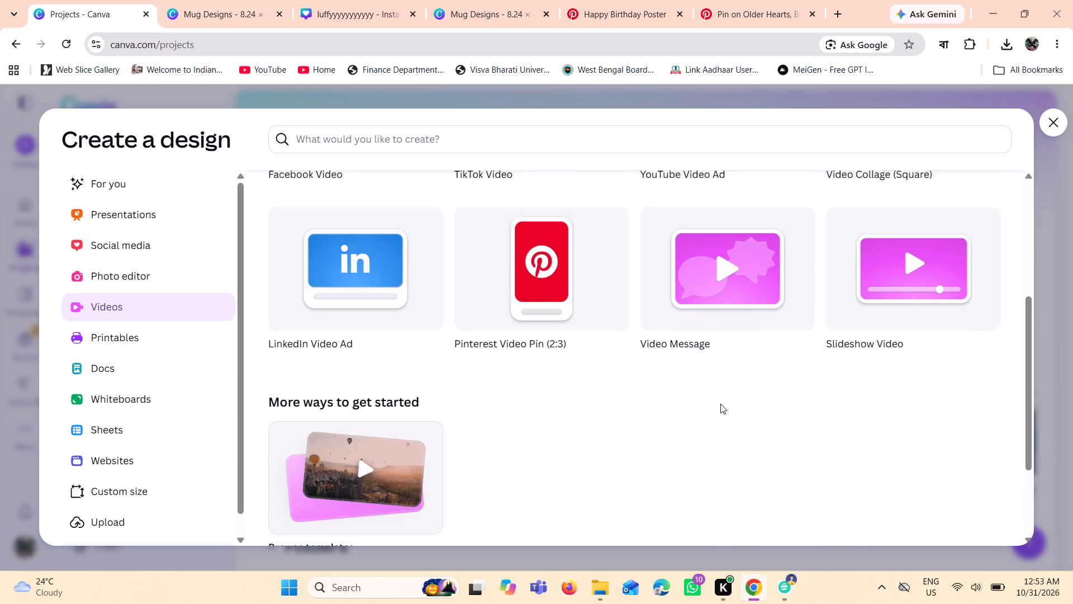
scroll(720, 404, up, 3)
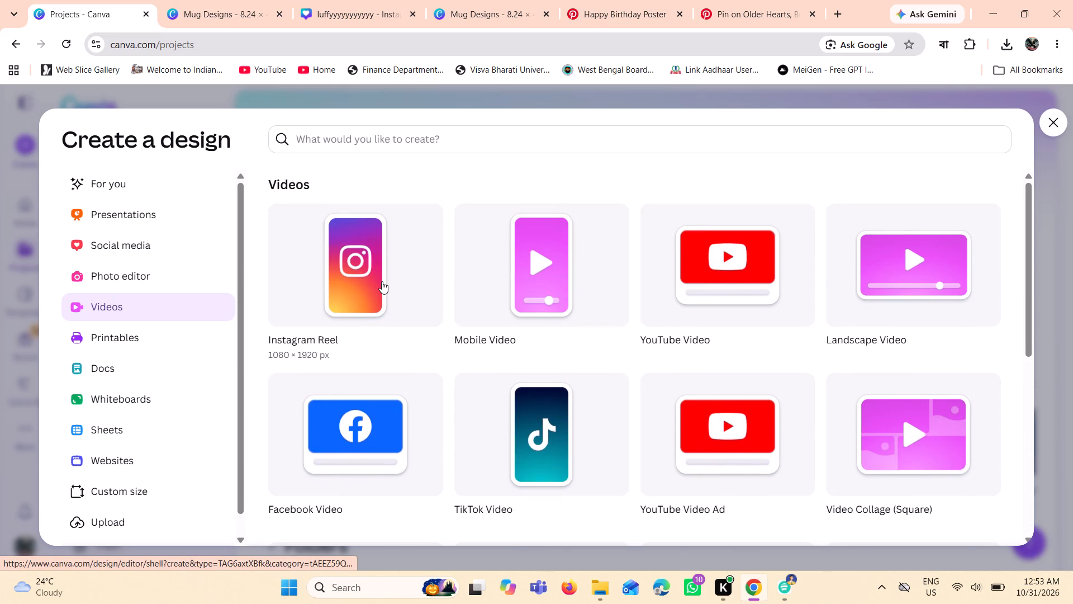
click(382, 281)
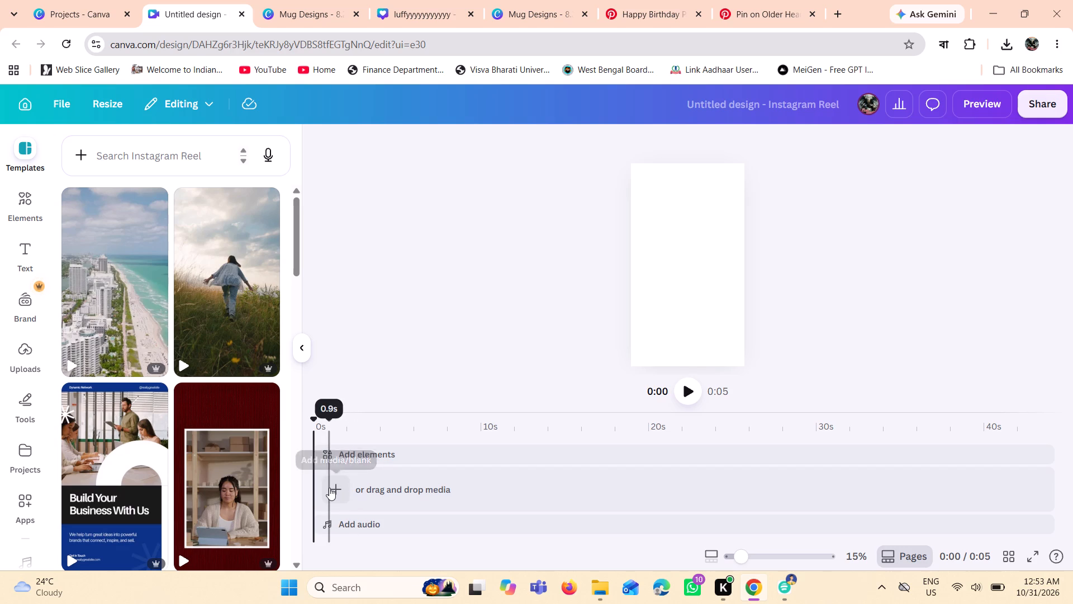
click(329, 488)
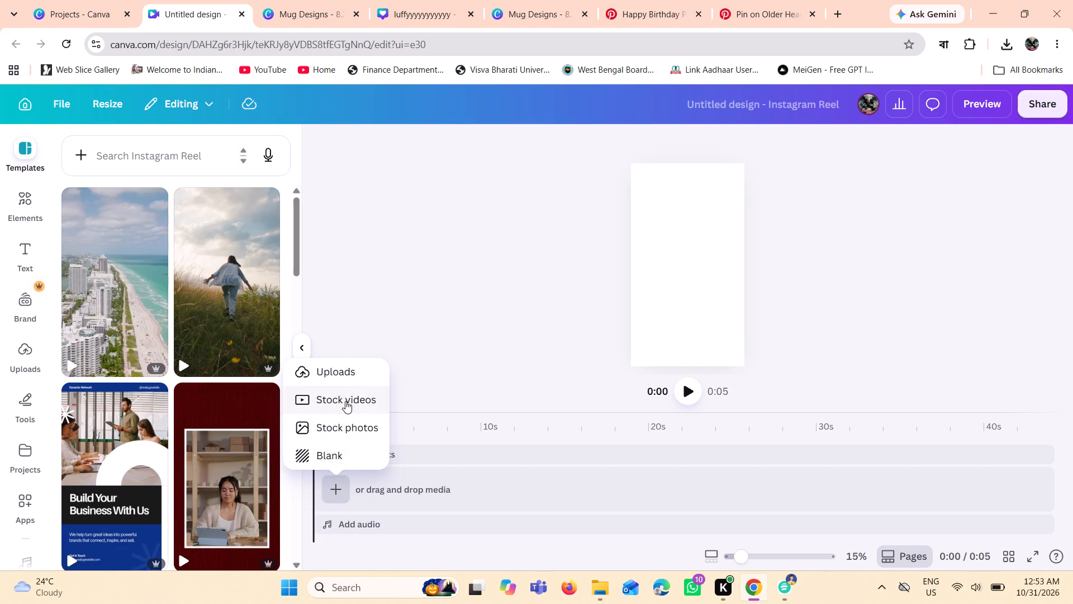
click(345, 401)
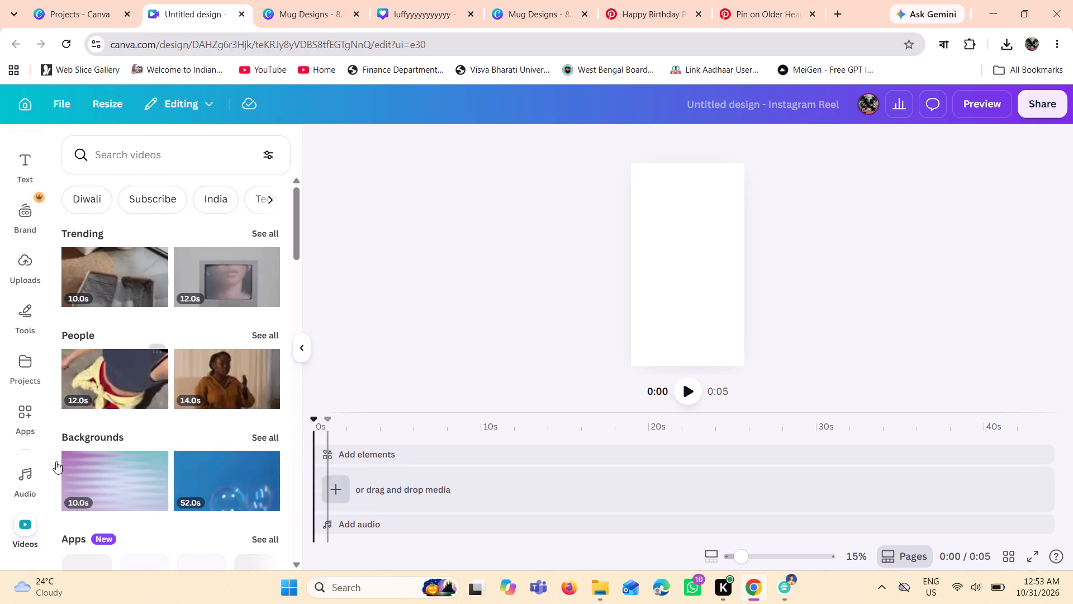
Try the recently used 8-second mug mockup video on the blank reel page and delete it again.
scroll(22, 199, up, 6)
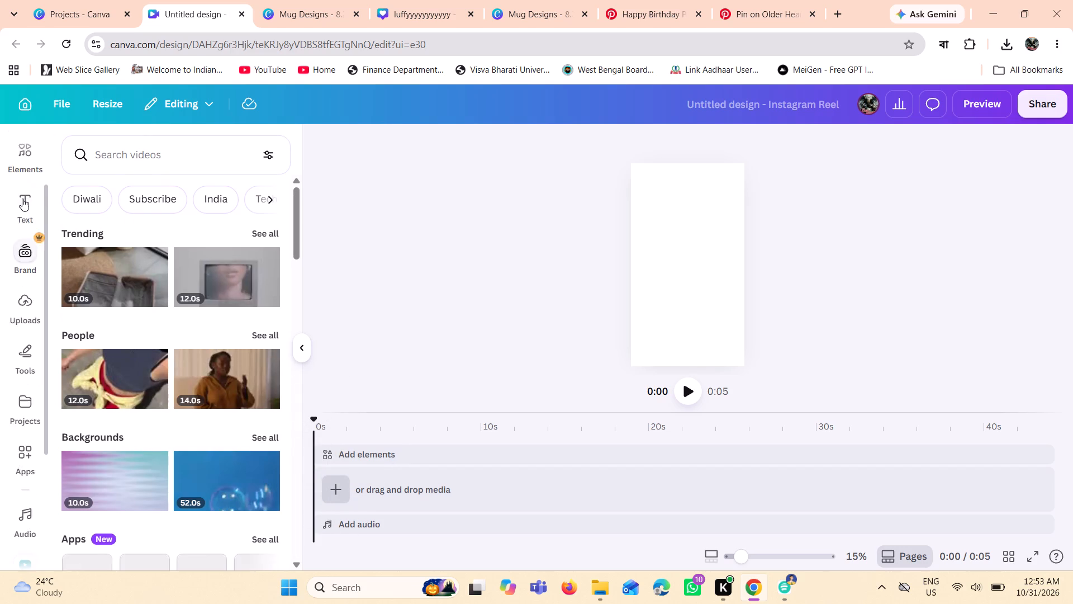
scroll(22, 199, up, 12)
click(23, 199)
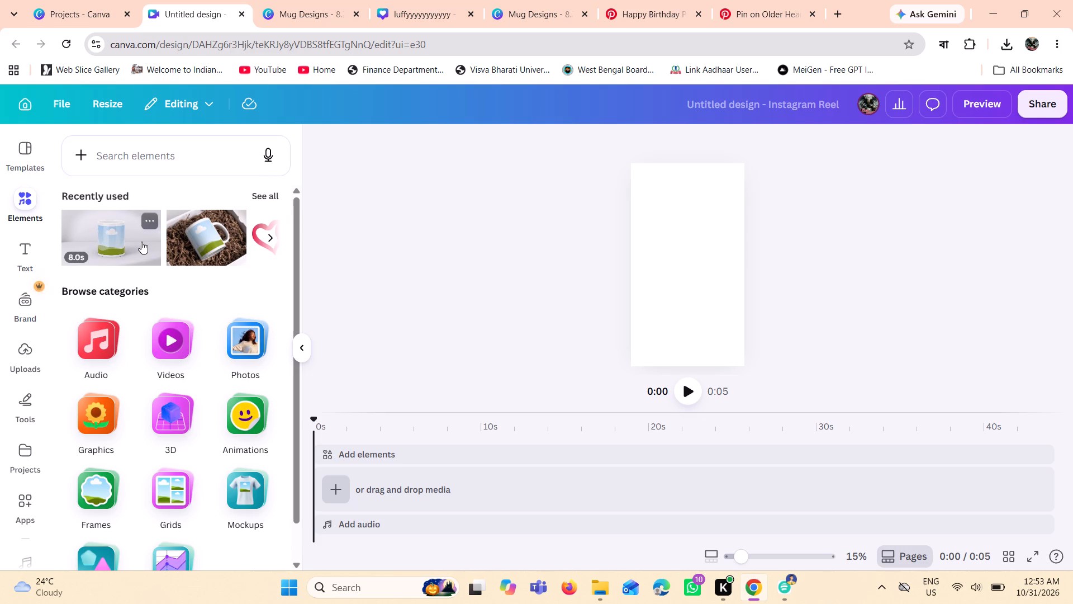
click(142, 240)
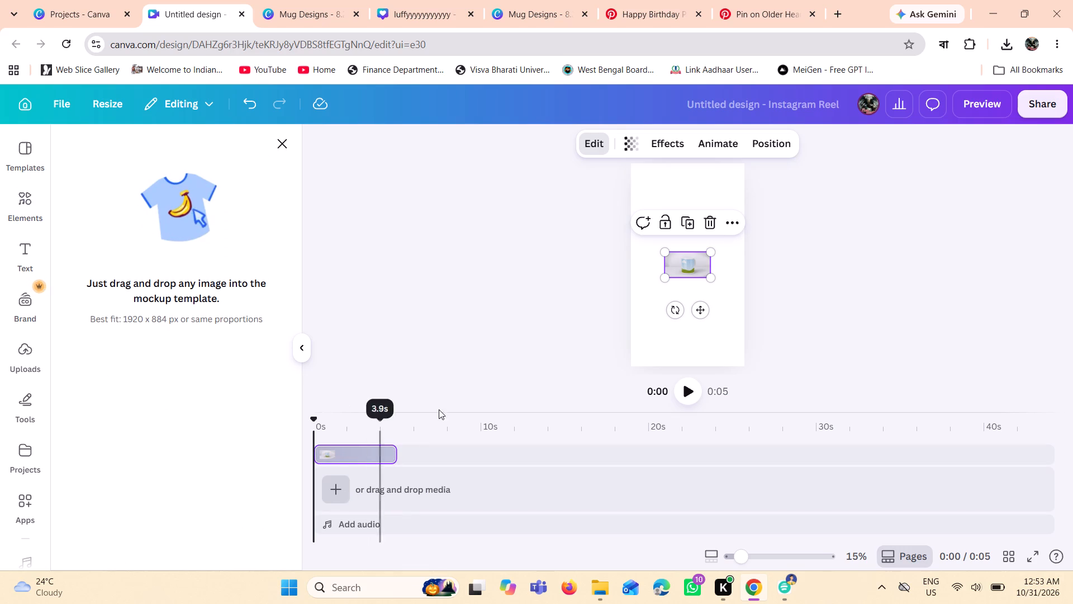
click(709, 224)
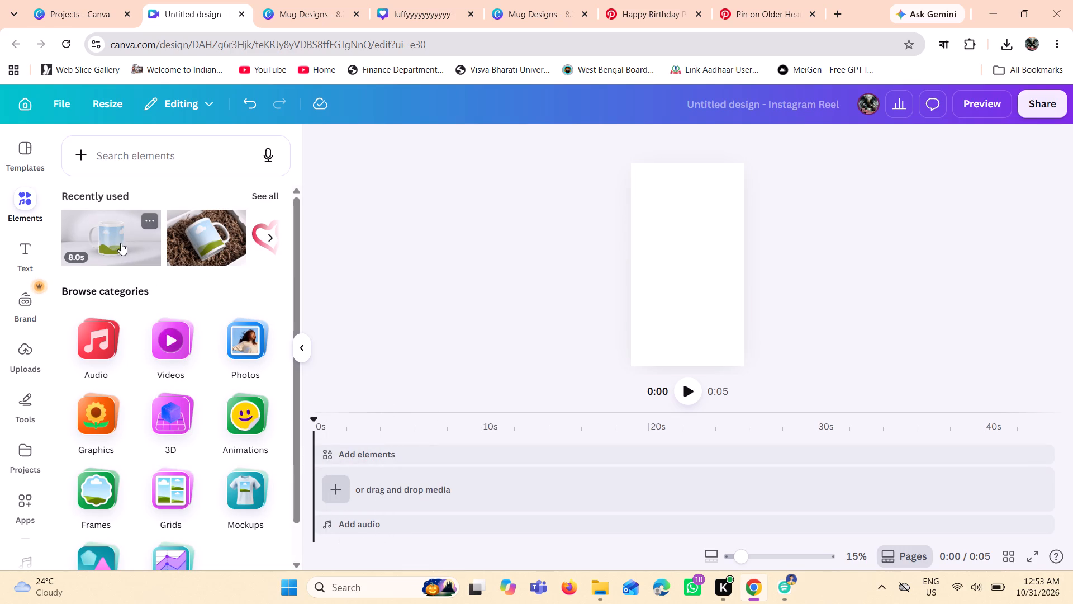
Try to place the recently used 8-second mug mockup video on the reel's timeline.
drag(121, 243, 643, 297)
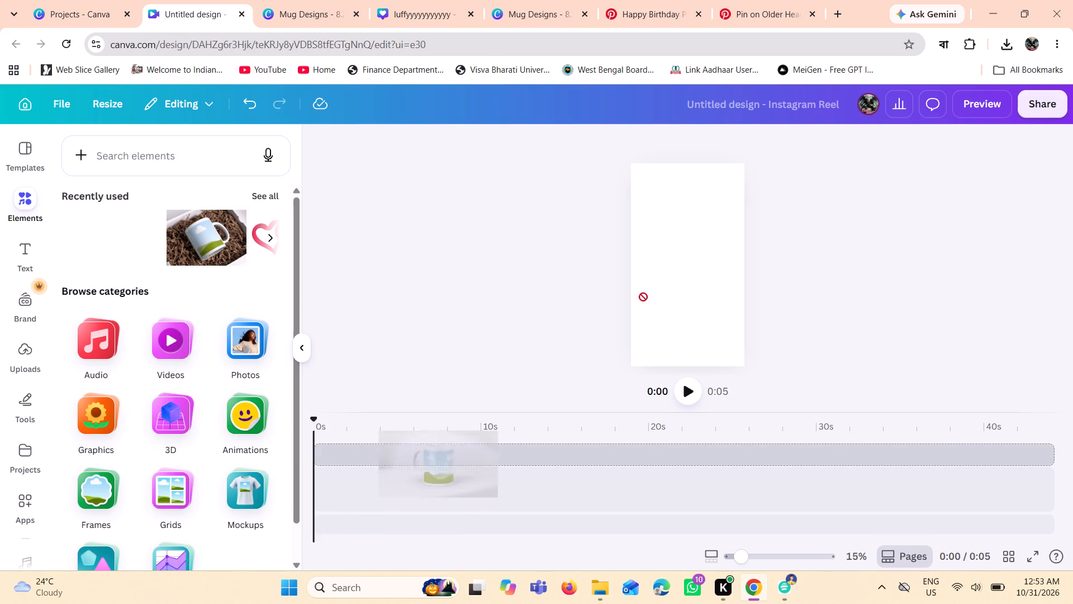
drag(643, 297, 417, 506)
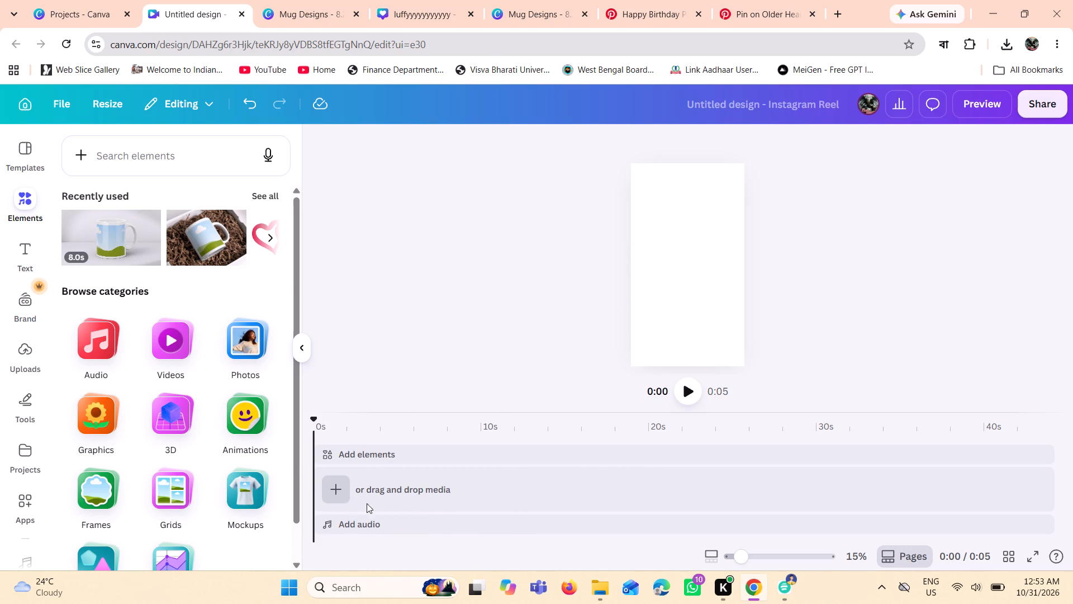
Browse the stock videos for the reel's media track and start a video search.
click(330, 485)
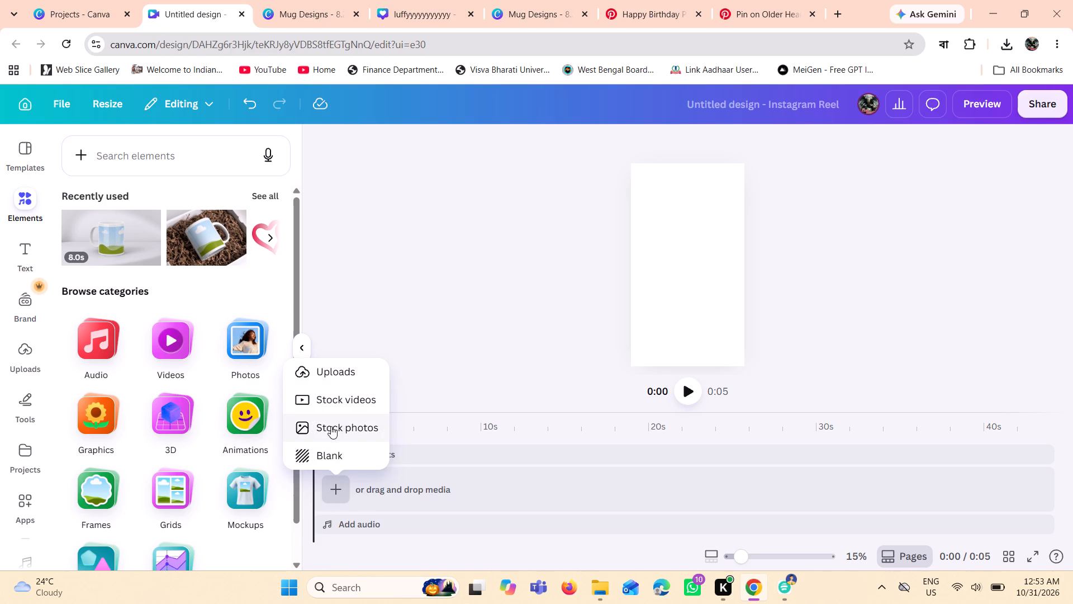
click(349, 394)
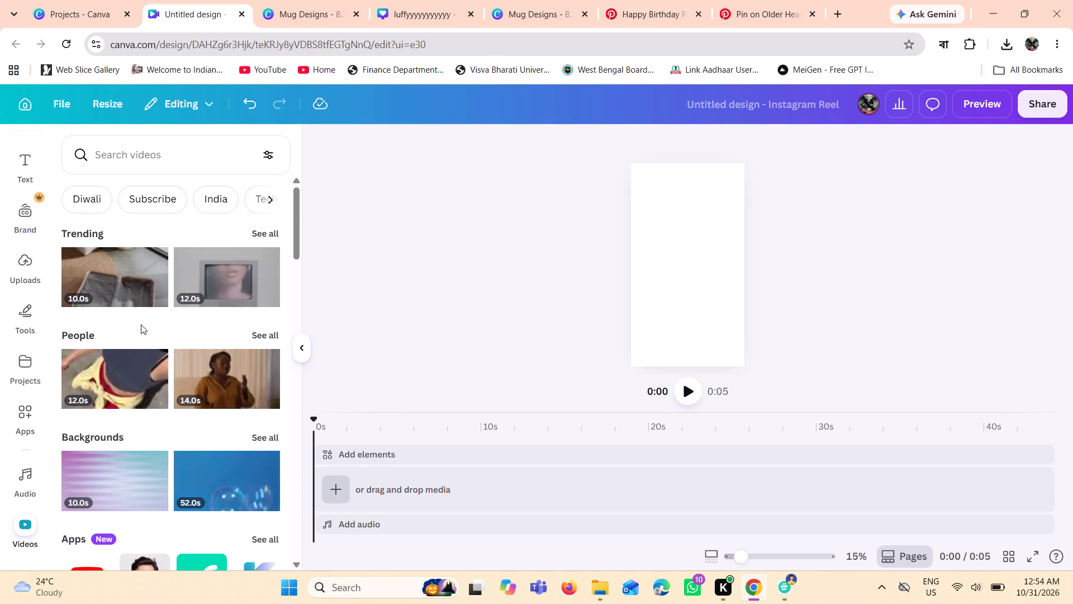
scroll(141, 324, down, 16)
scroll(141, 324, down, 5)
scroll(141, 325, up, 11)
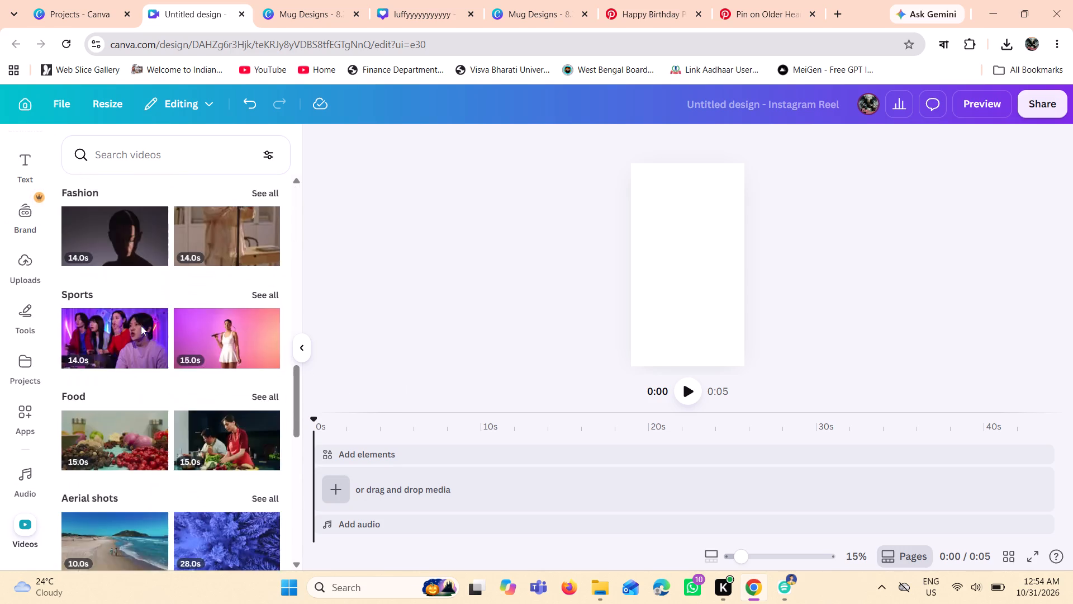
scroll(141, 325, up, 20)
scroll(141, 325, up, 4)
click(112, 164)
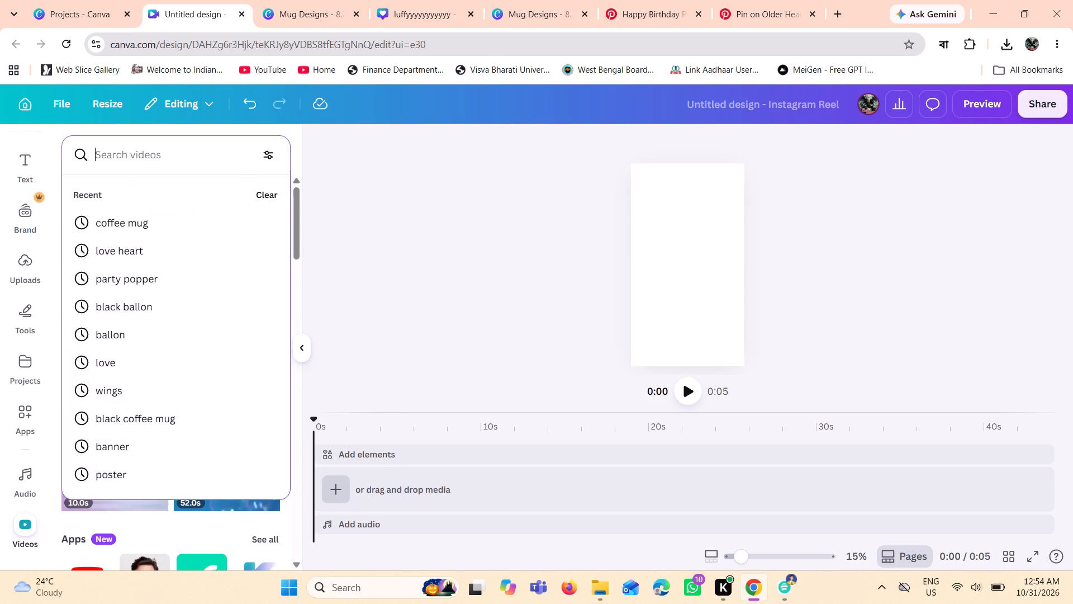
Search the video library for coffee mug and browse the clips for a suitable mug video for the untitled Instagram Reel.
click(135, 221)
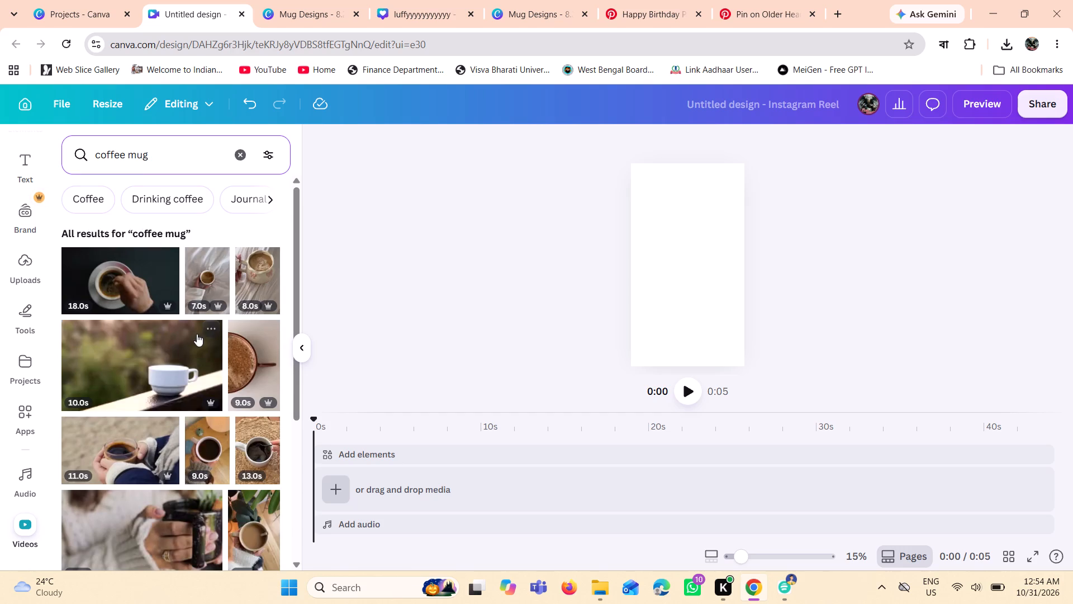
scroll(200, 324, down, 1)
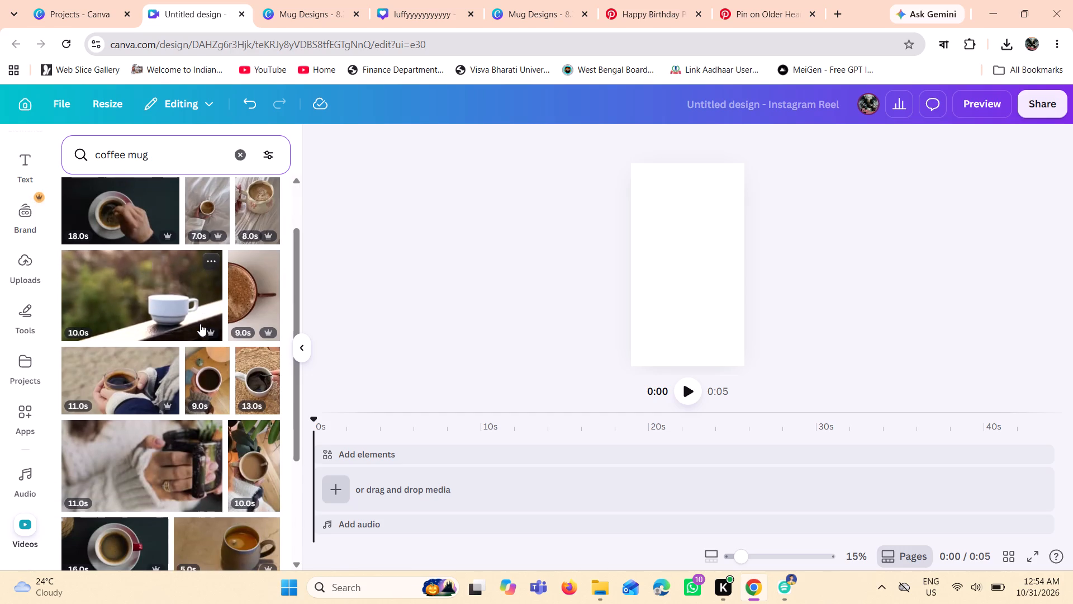
scroll(200, 324, down, 5)
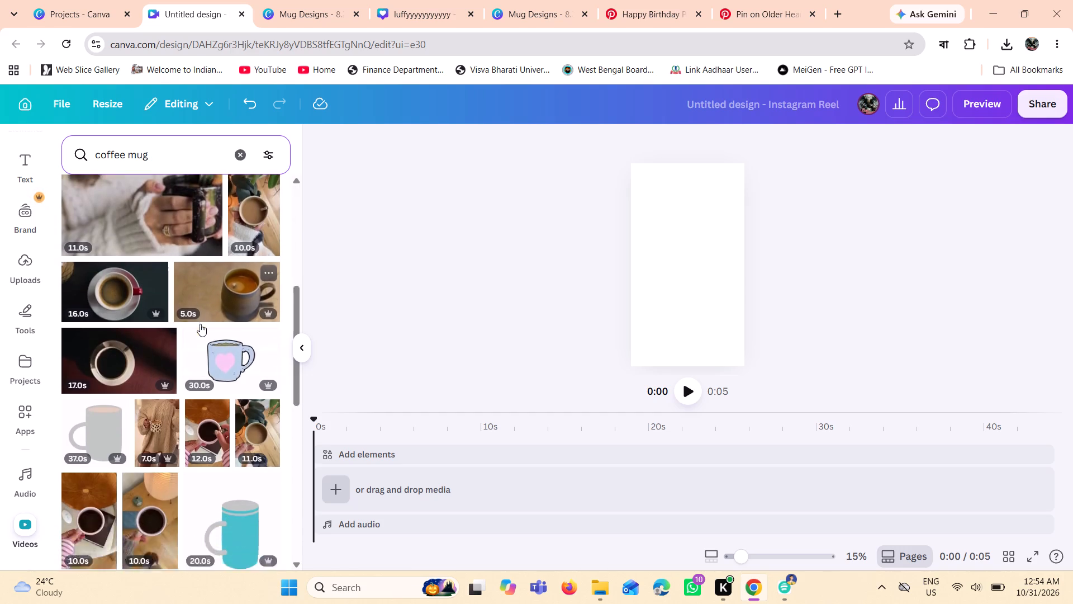
scroll(200, 324, down, 4)
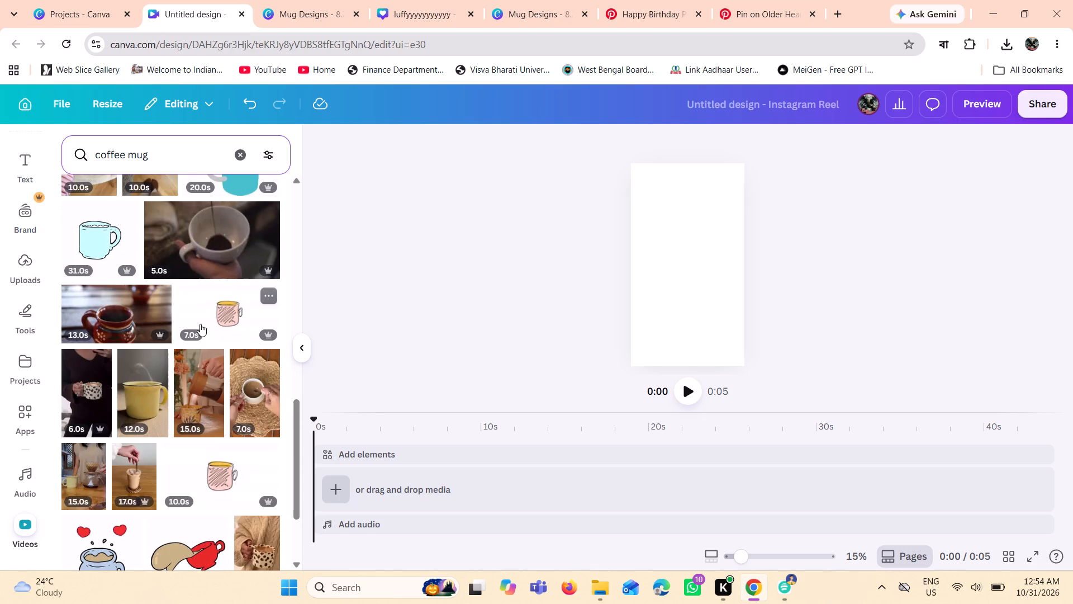
scroll(200, 324, down, 8)
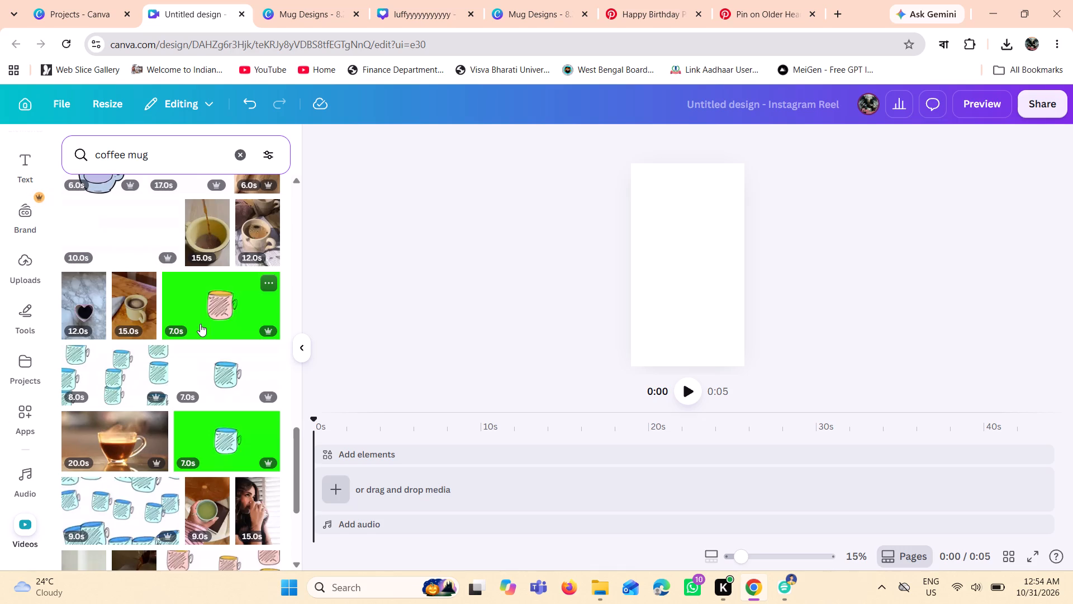
scroll(200, 324, down, 7)
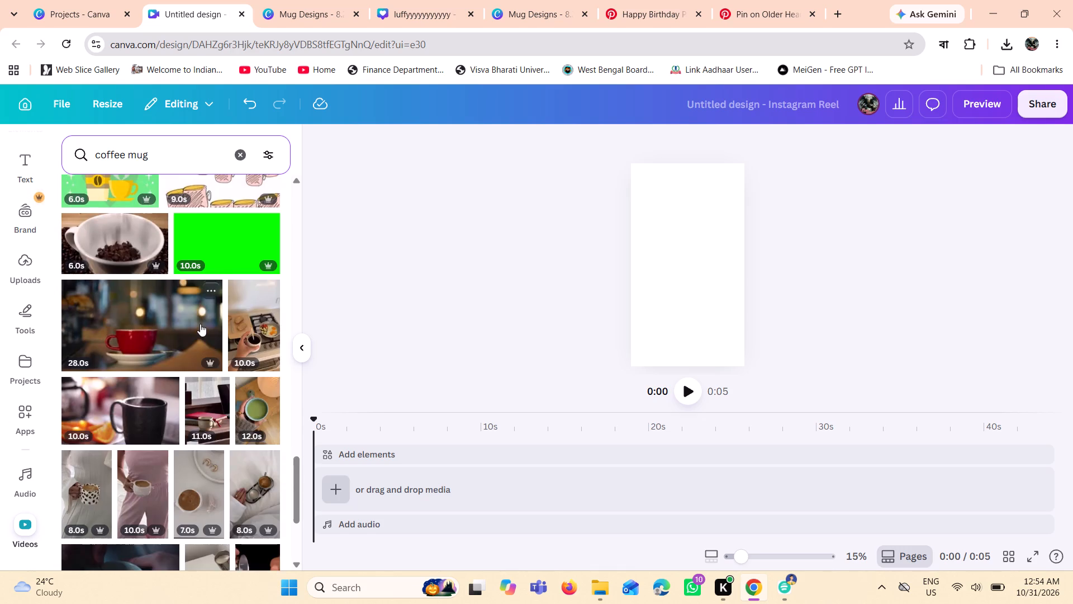
scroll(200, 324, down, 10)
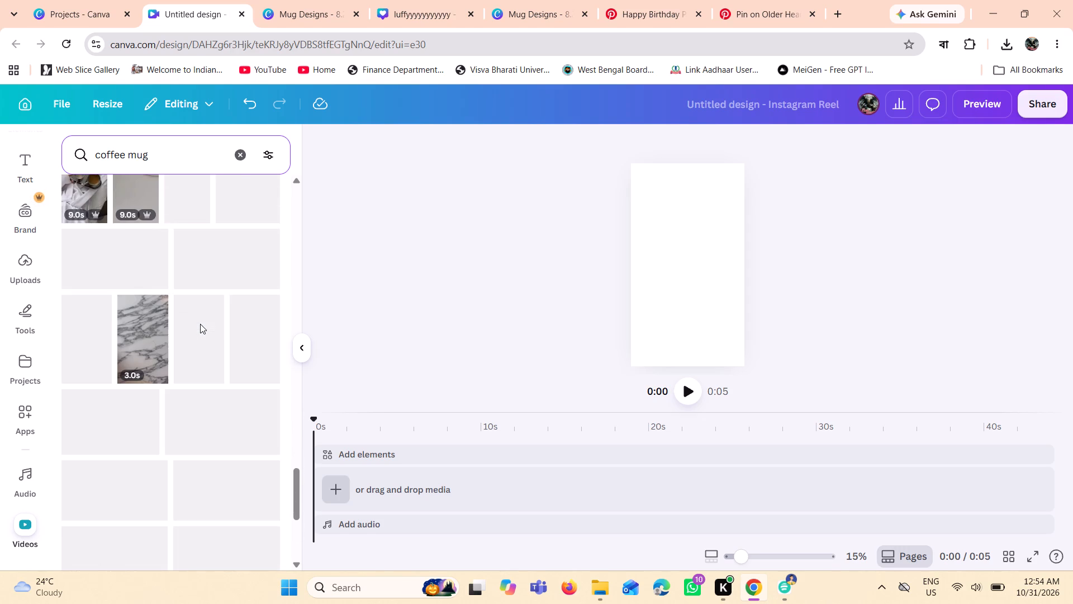
scroll(200, 324, down, 2)
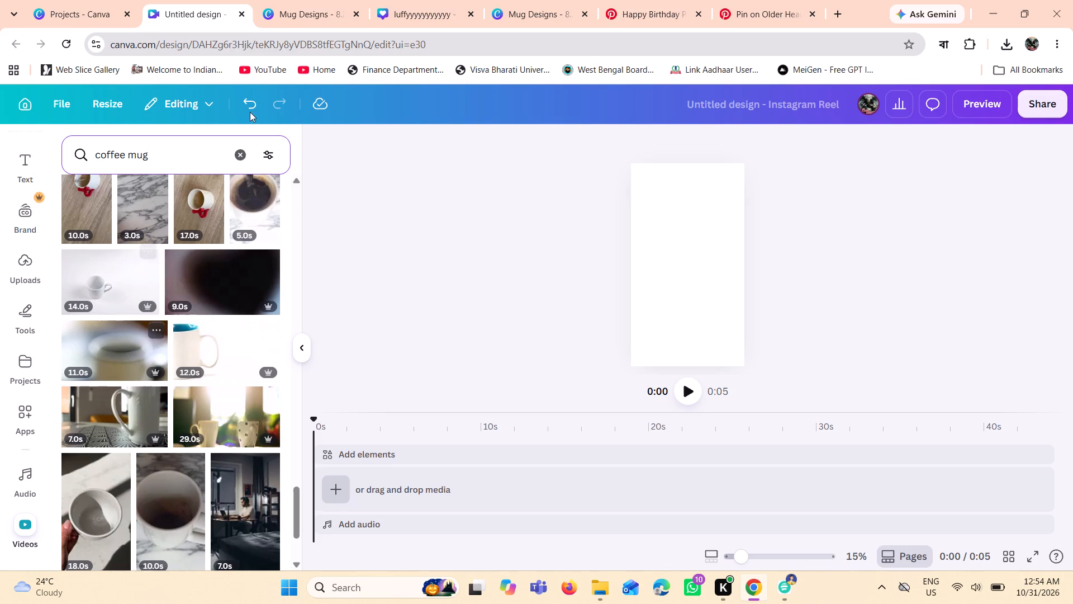
In the luffyyyyyyyyyyy design, detach the birthday photo collage from the page 61 mug mockup and delete the detached image.
click(411, 0)
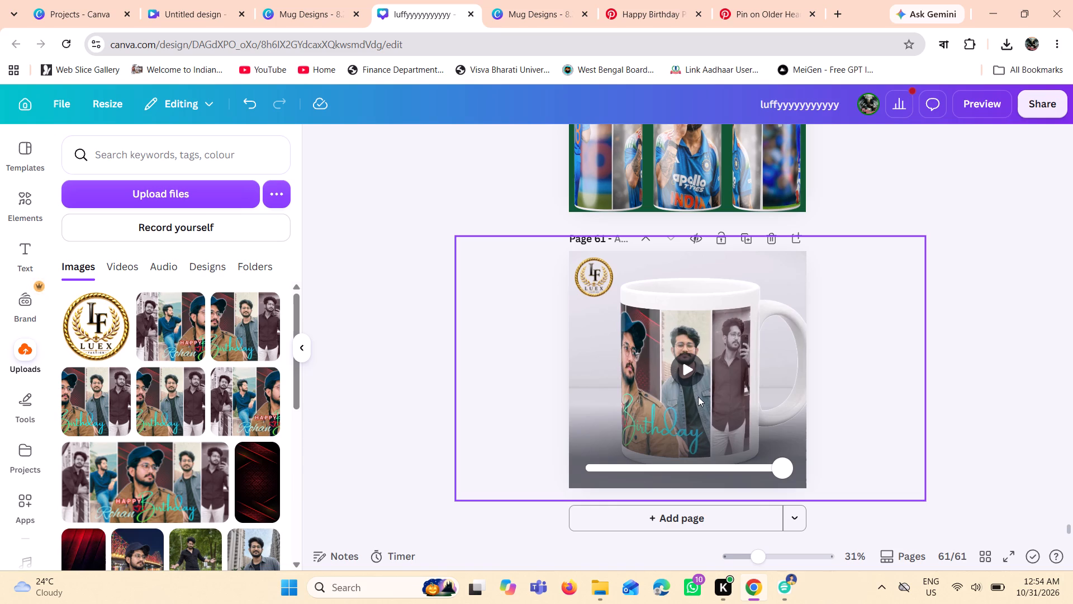
click(698, 397)
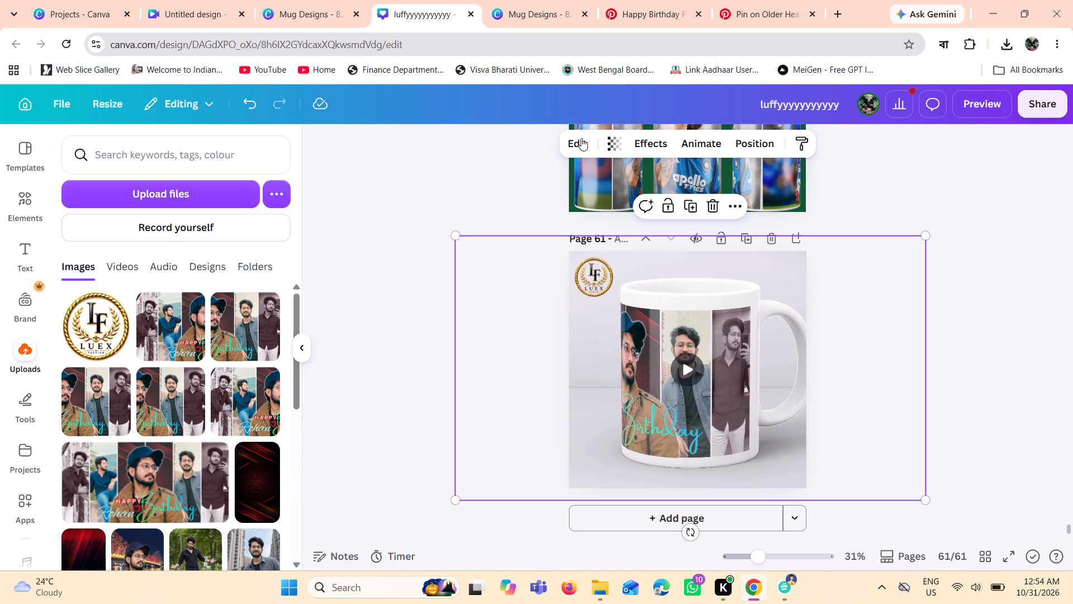
click(589, 139)
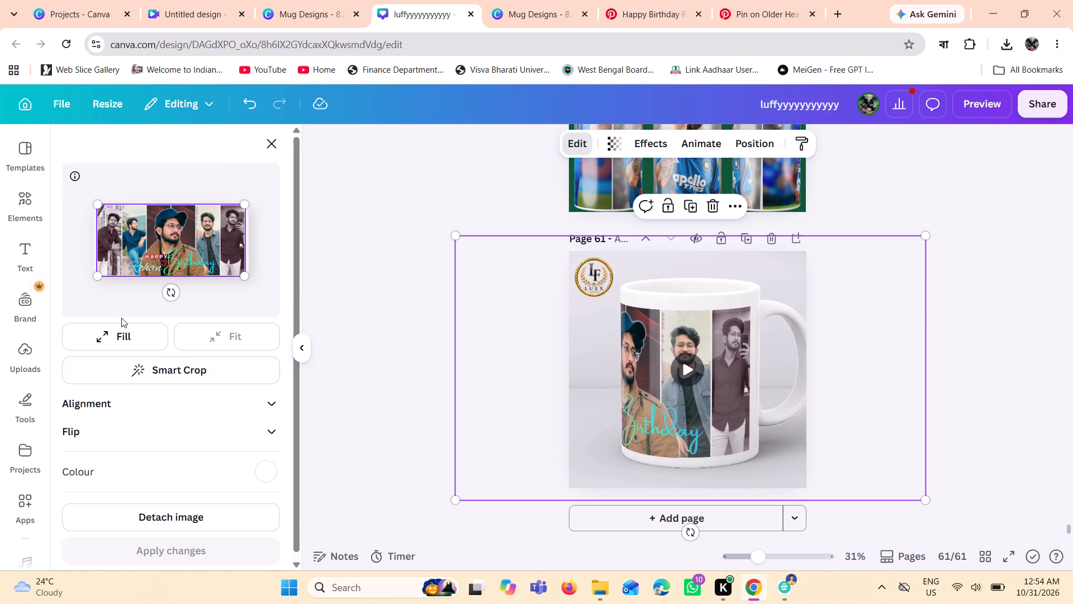
scroll(265, 573, down, 4)
click(206, 521)
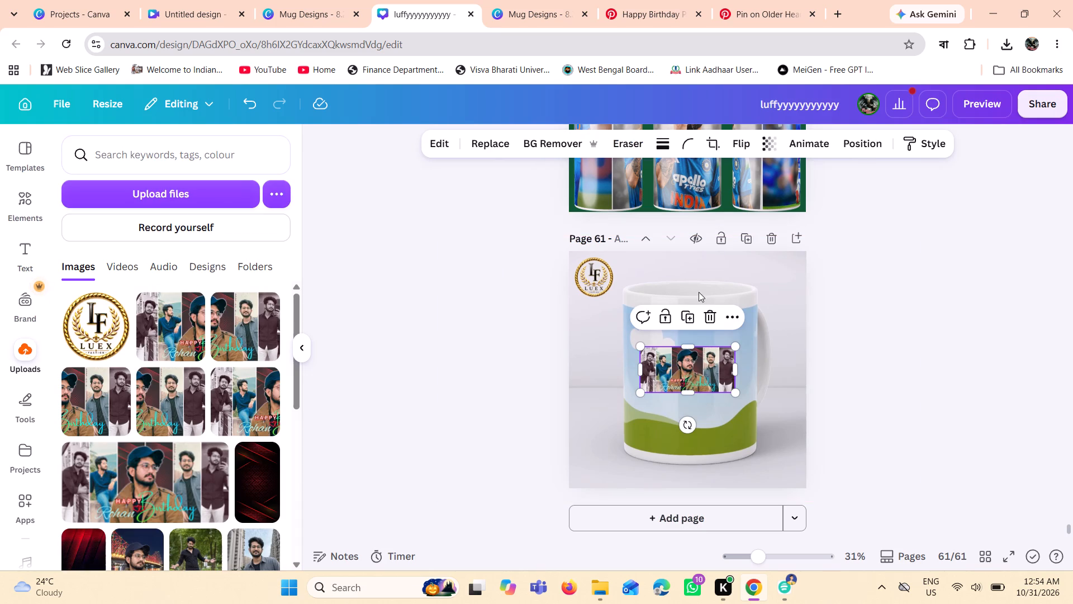
click(711, 321)
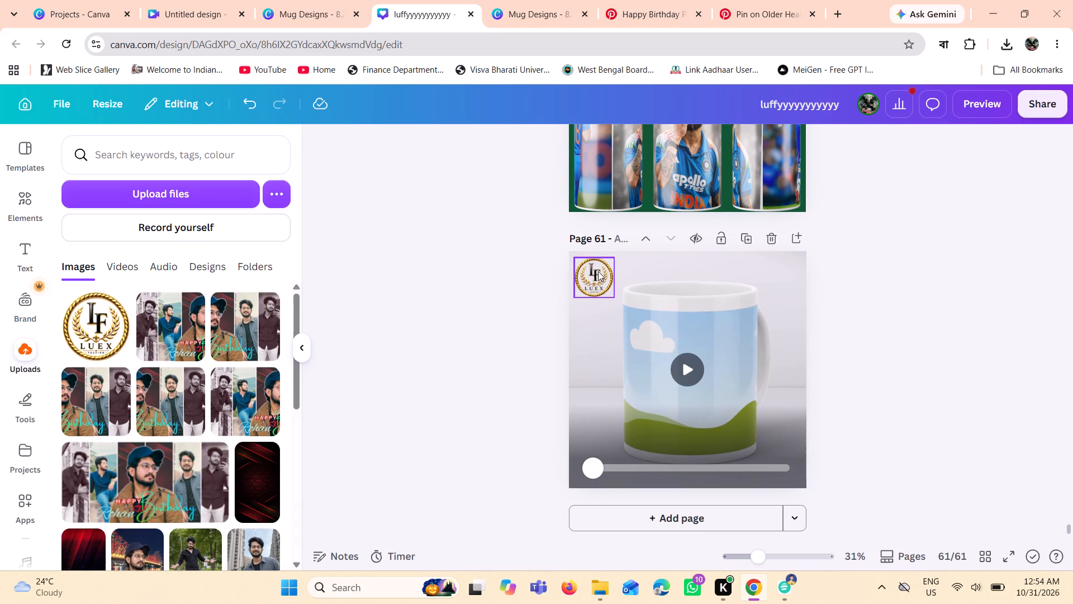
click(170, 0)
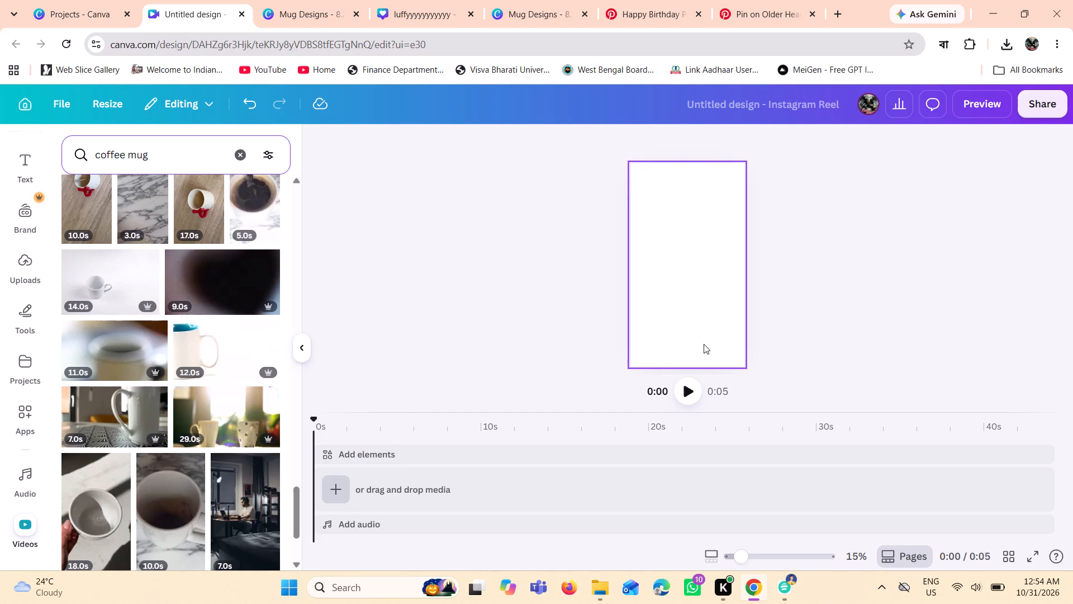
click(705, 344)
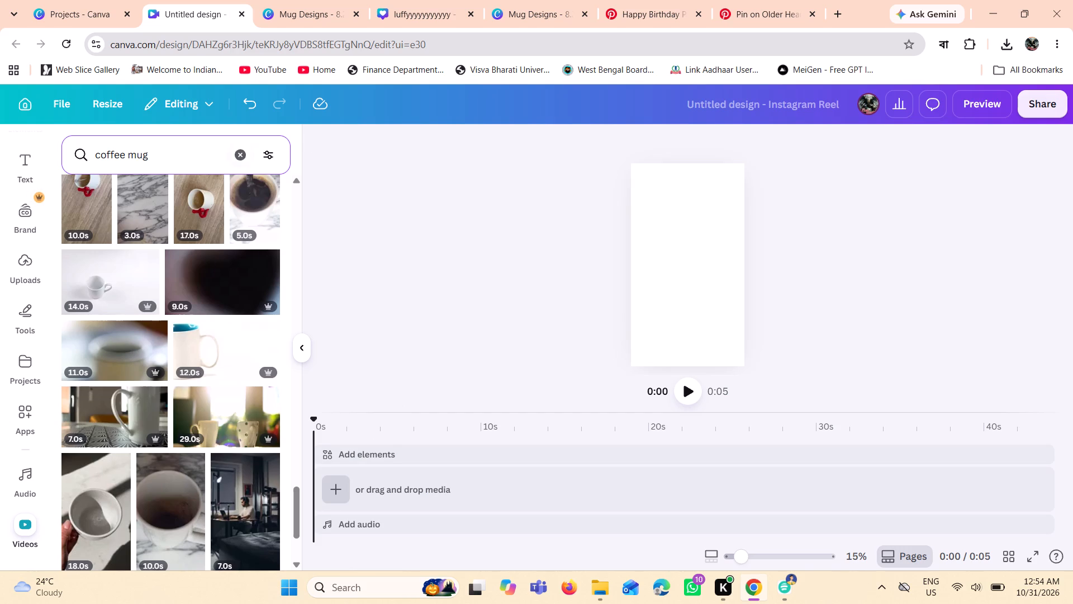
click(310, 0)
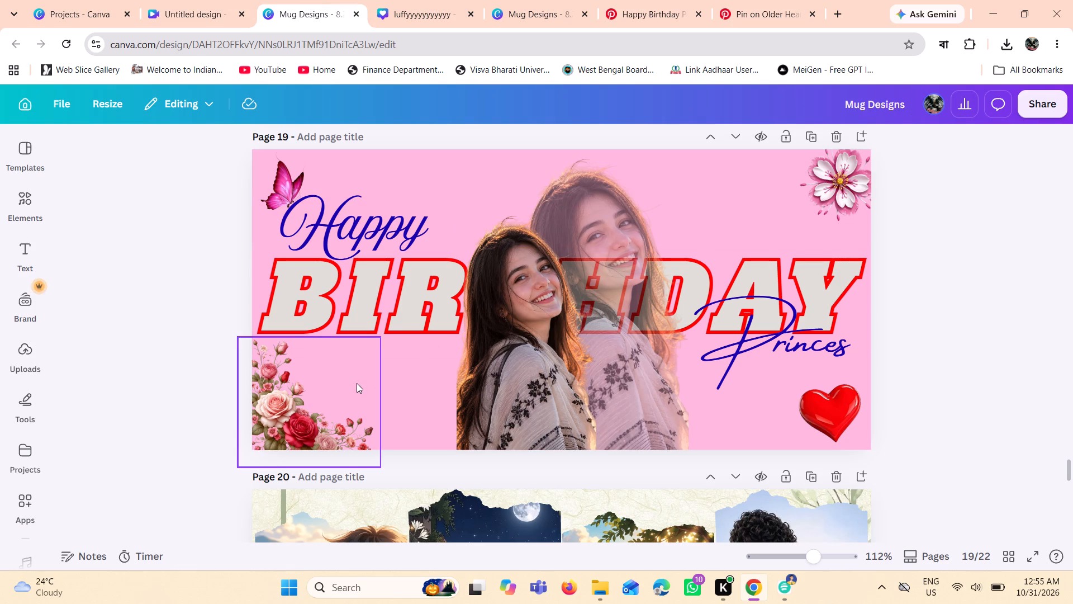
Back in the luffyyyyyyyyyyy design, scale down the blank mug mockup on page 61 until it spans exactly the page width.
click(391, 0)
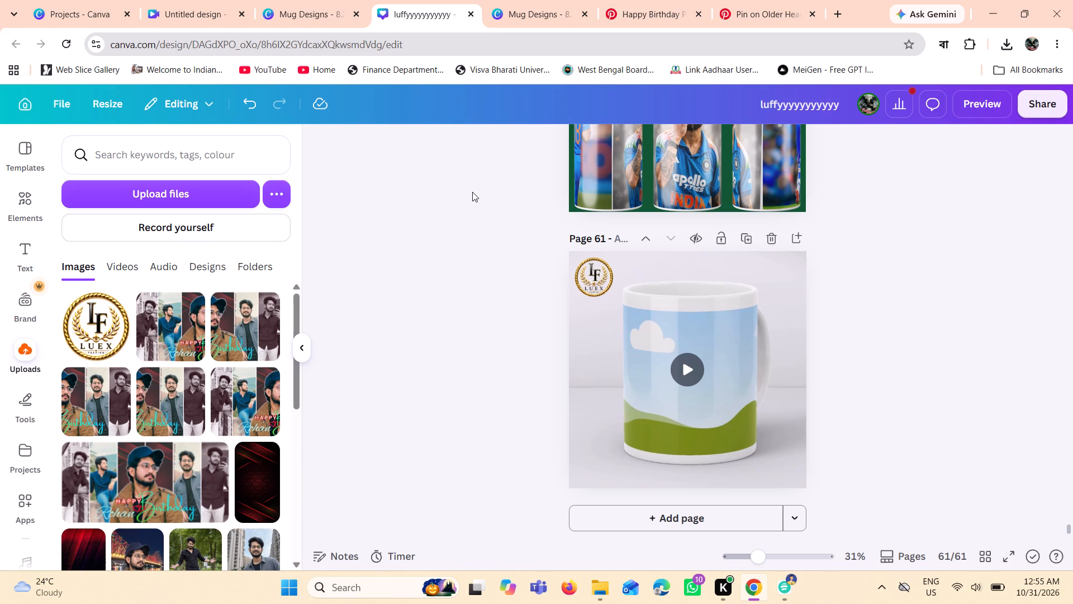
click(734, 438)
drag(455, 235, 563, 260)
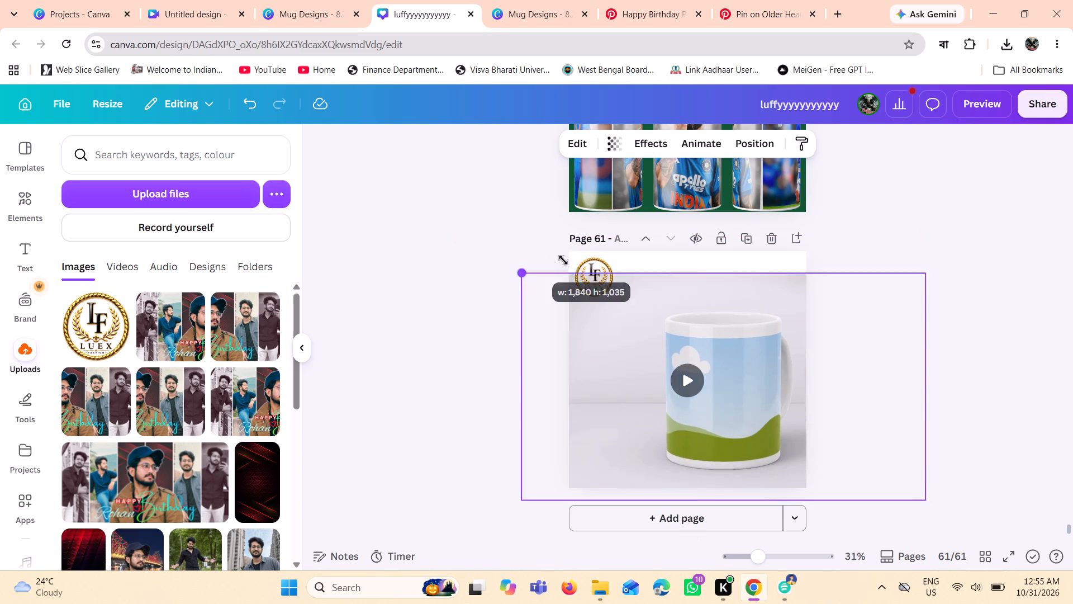
drag(563, 260, 588, 268)
drag(924, 298, 854, 329)
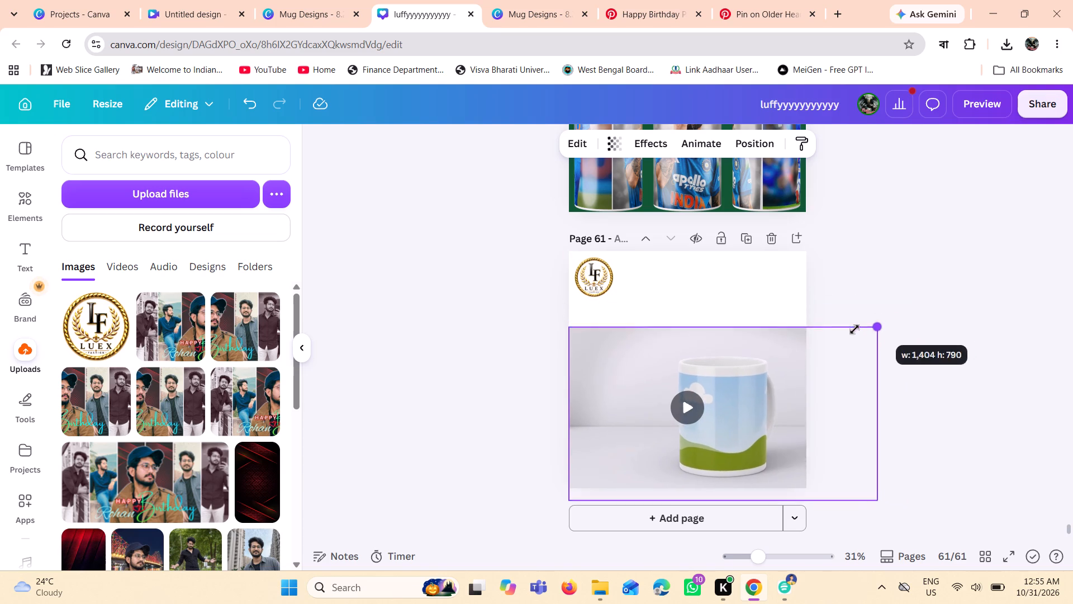
drag(854, 329, 801, 362)
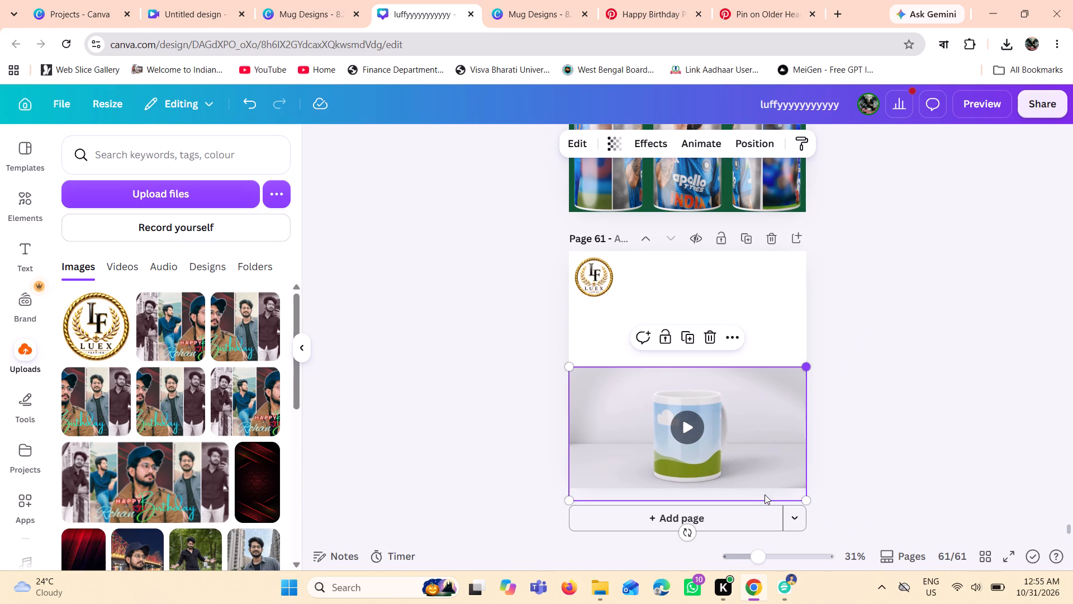
Move the resized mug mockup up to the vertical middle of page 61, just below the LUEX logo.
drag(778, 409, 775, 361)
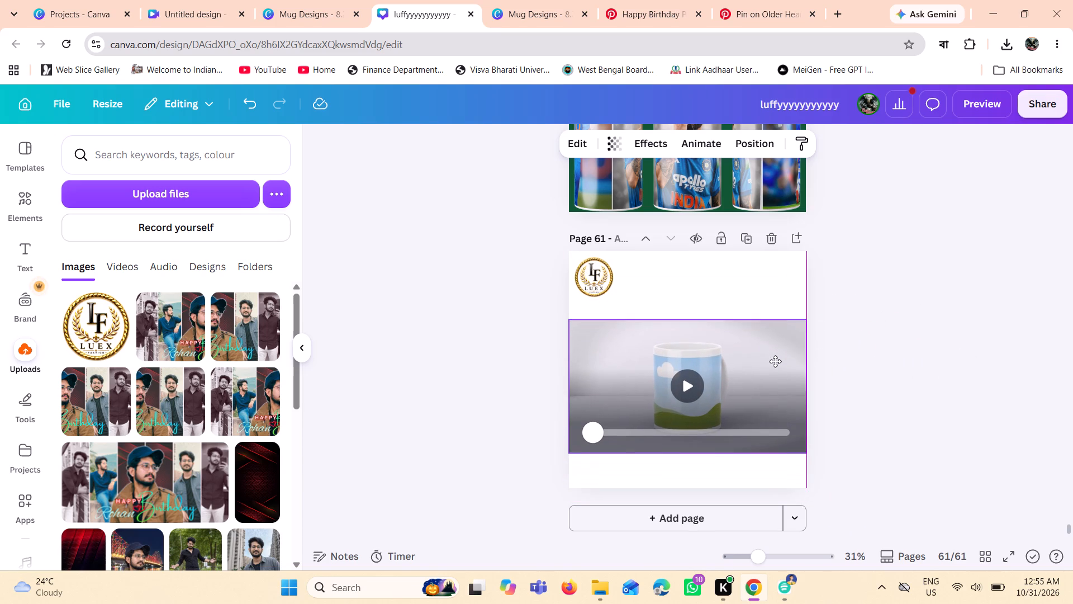
drag(775, 361, 775, 354)
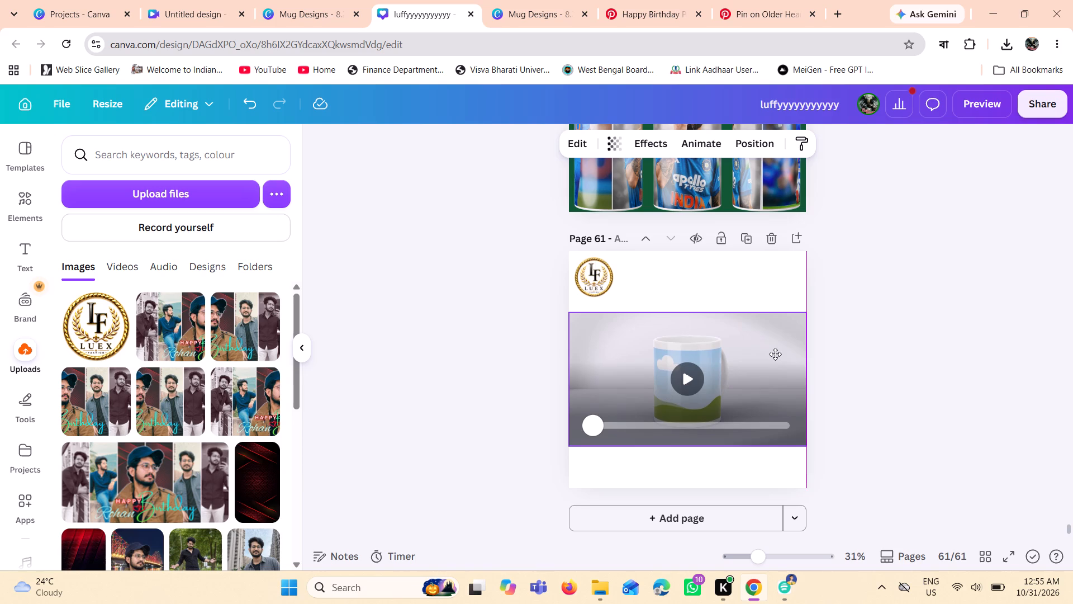
drag(775, 354, 776, 350)
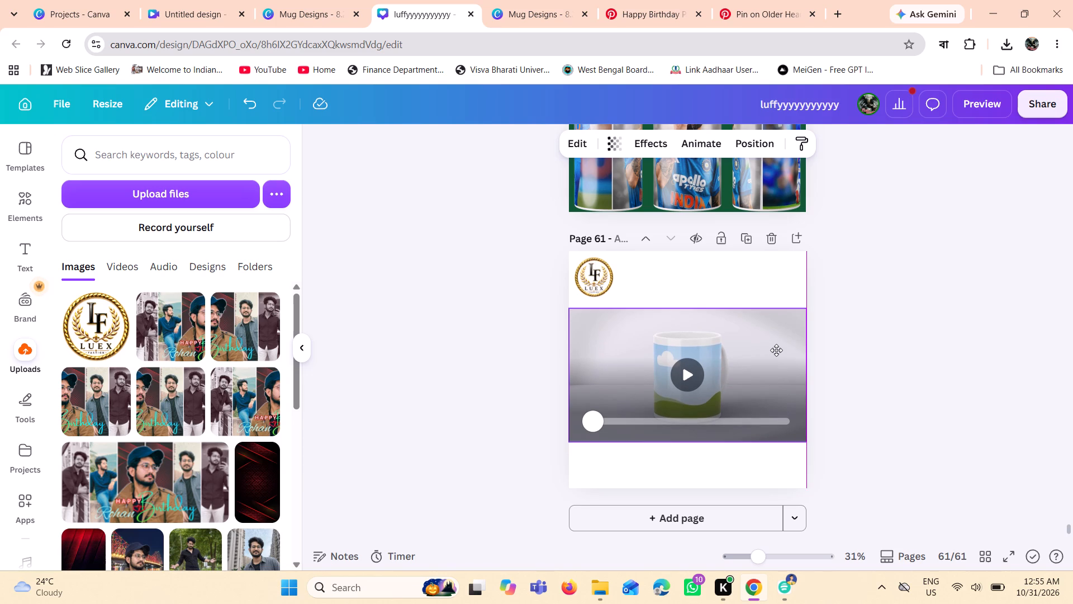
drag(776, 350, 777, 347)
Delete the round LUEX logo from page 61.
click(604, 279)
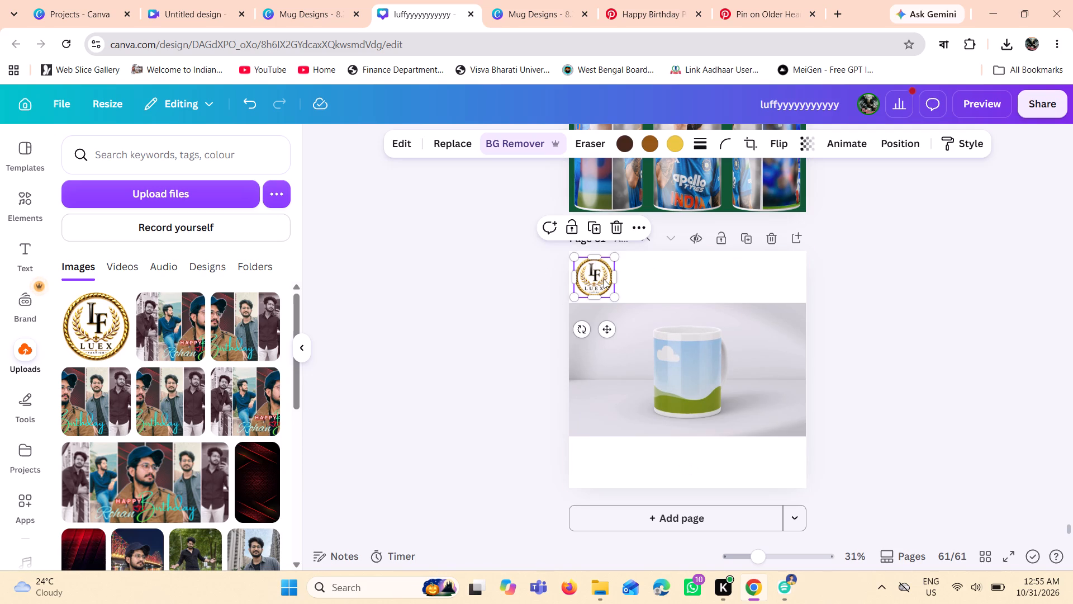
click(615, 221)
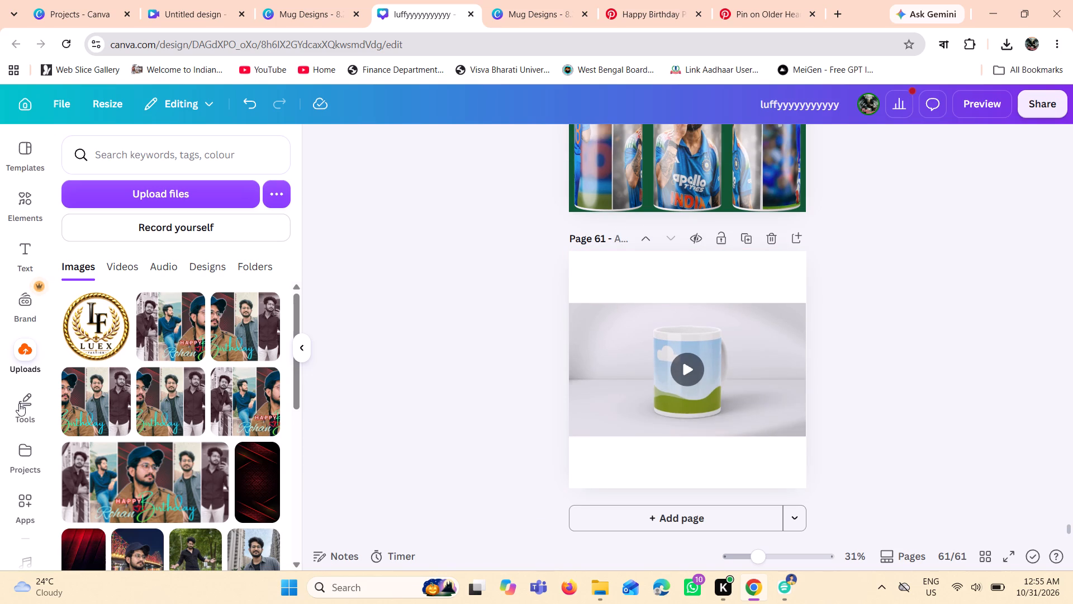
Place the full-width pink Happy Birthday collage from the uploaded images onto the blank mug video on page 61.
scroll(156, 418, down, 6)
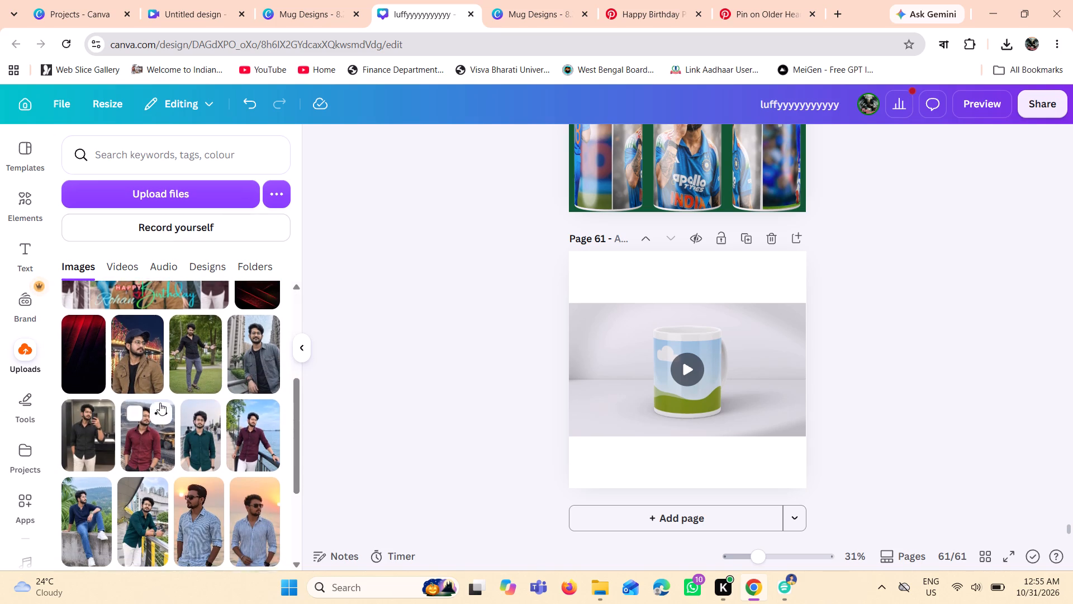
scroll(161, 401, down, 2)
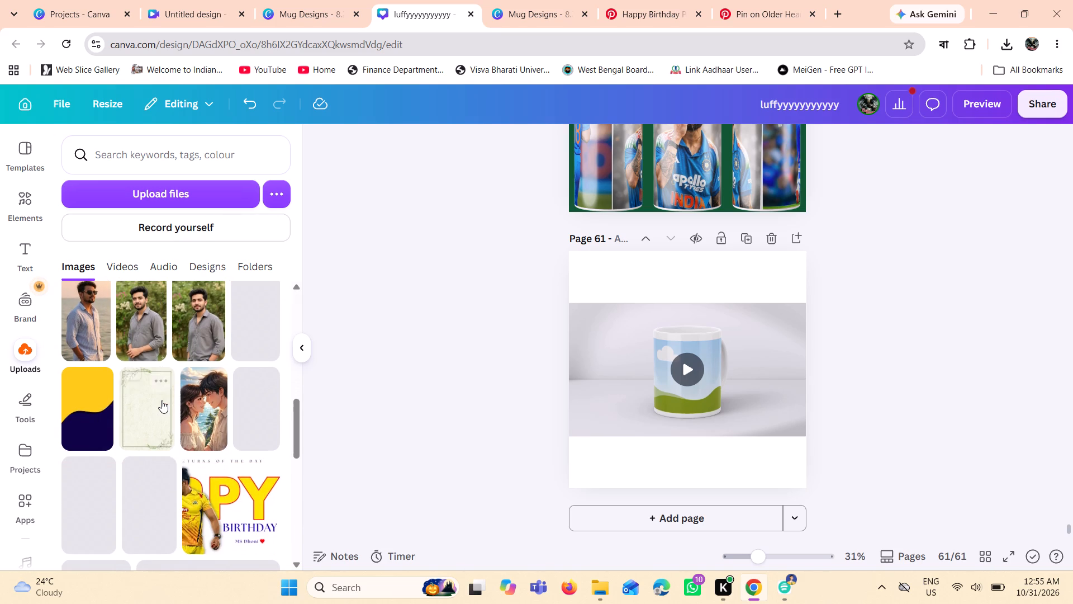
scroll(162, 400, down, 3)
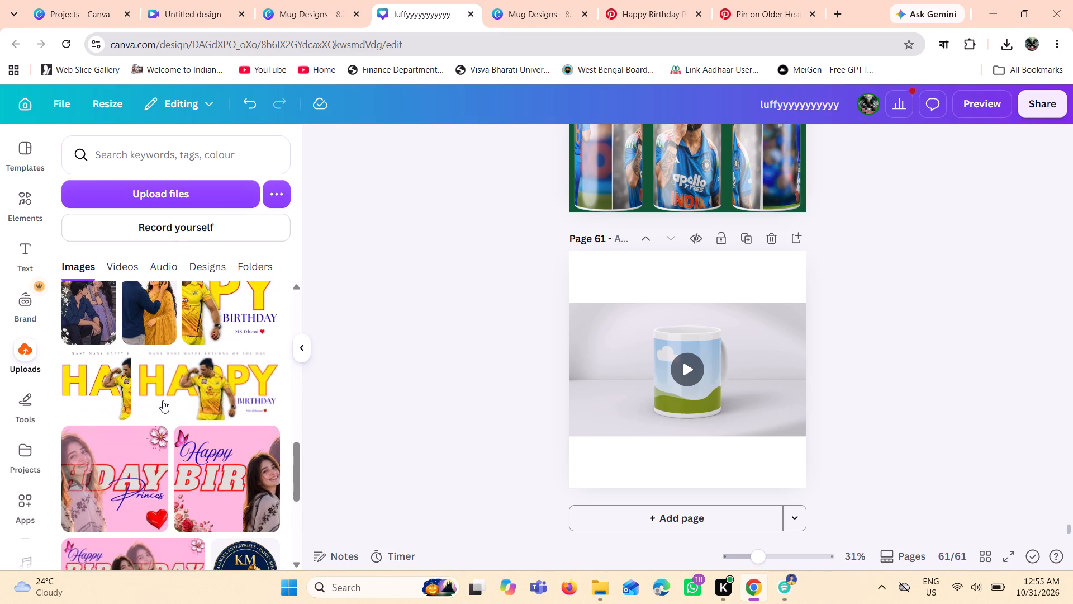
scroll(163, 430, down, 2)
click(165, 442)
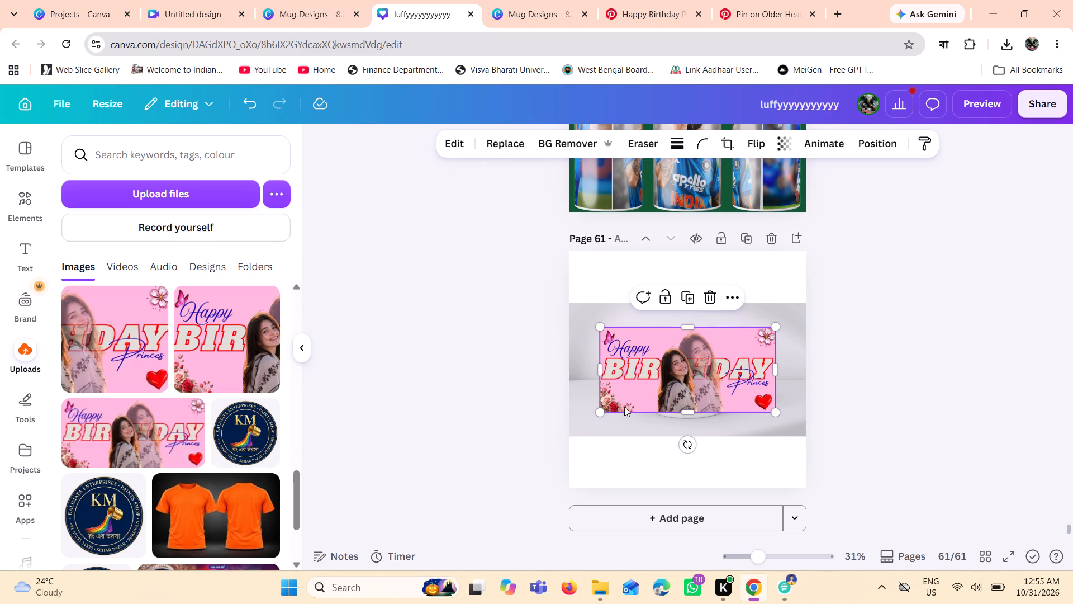
click(634, 398)
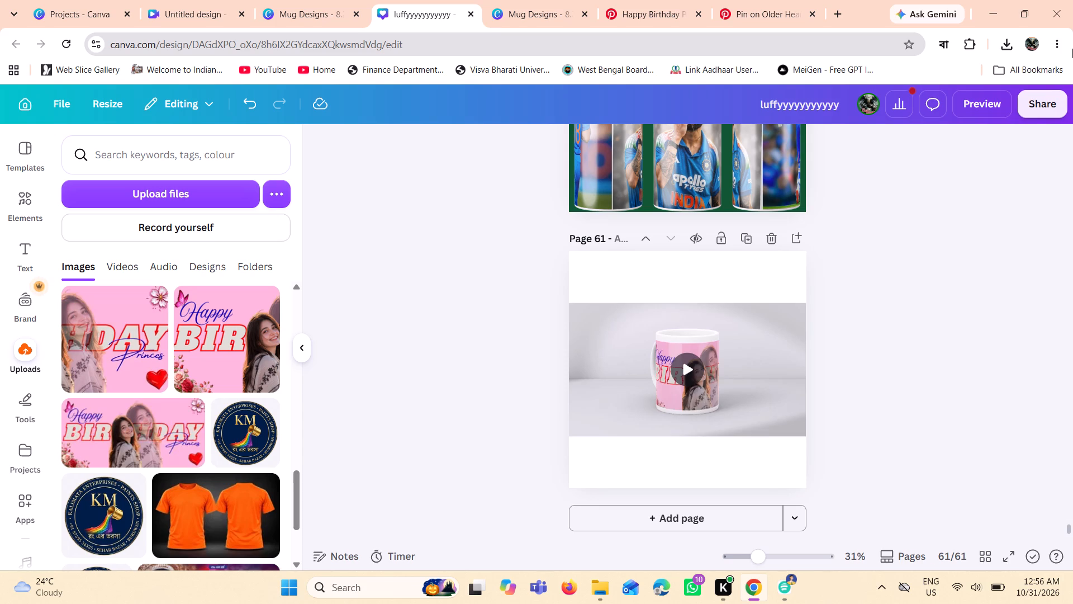
Download page 61 of the luffyyyyyyyyyyy design as an MP4 video at 2880 x 2880 px.
click(1036, 105)
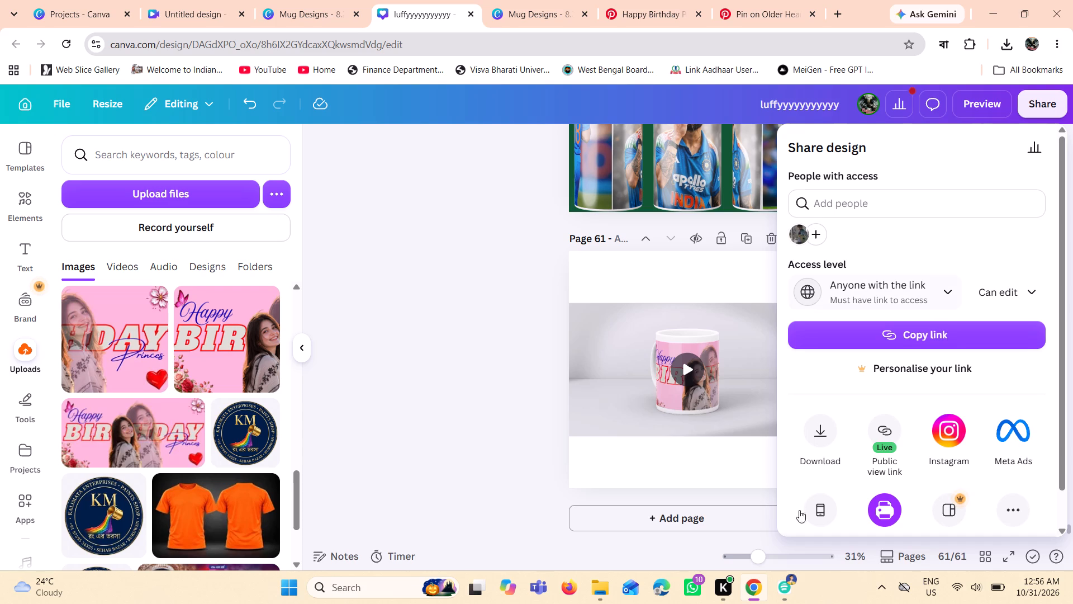
click(823, 433)
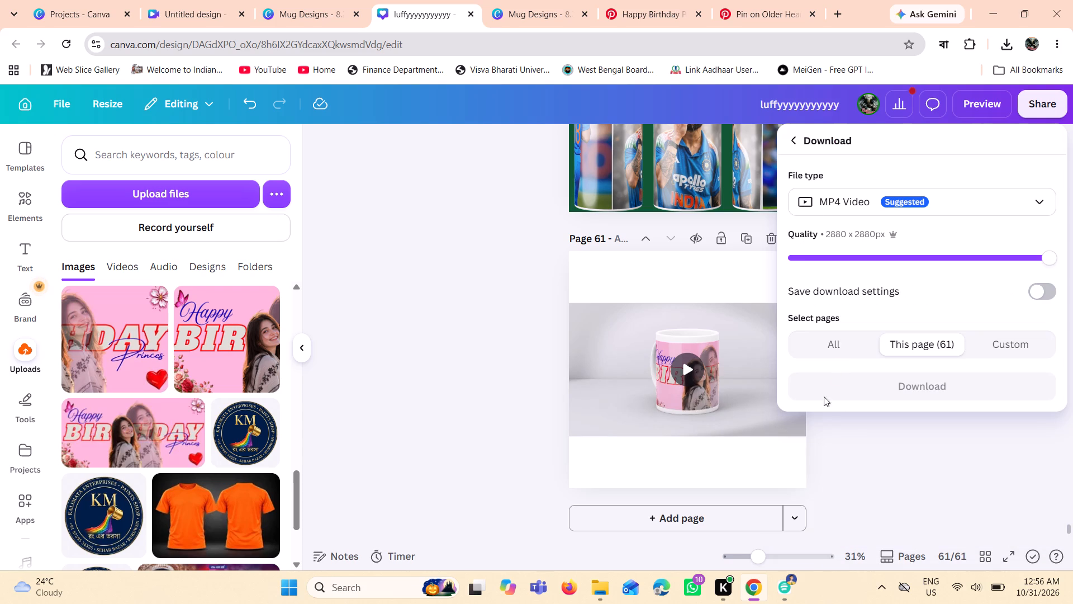
scroll(922, 325, down, 2)
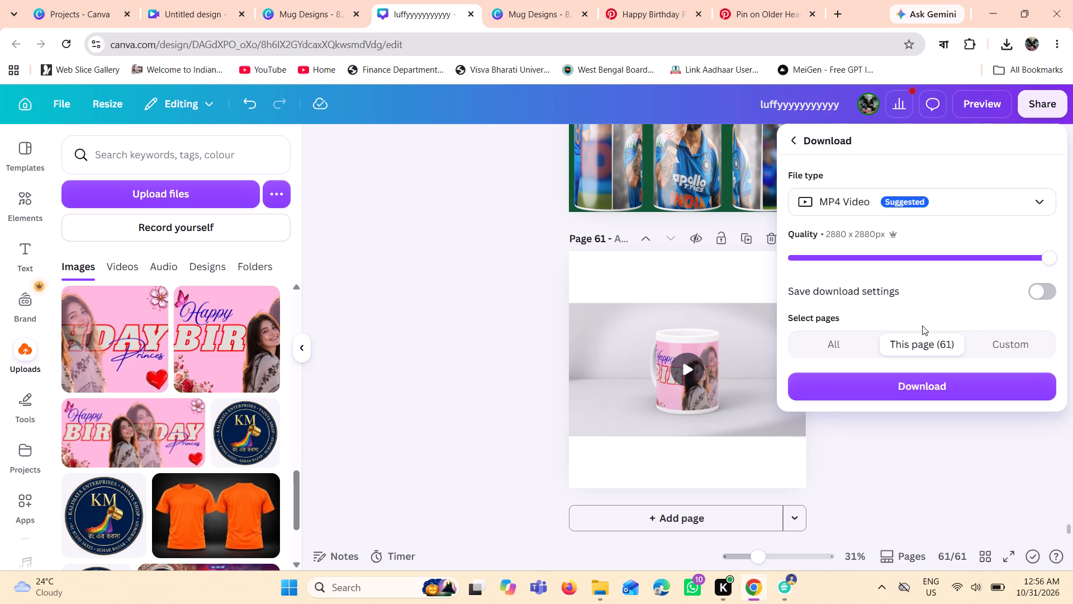
scroll(922, 325, down, 3)
click(927, 385)
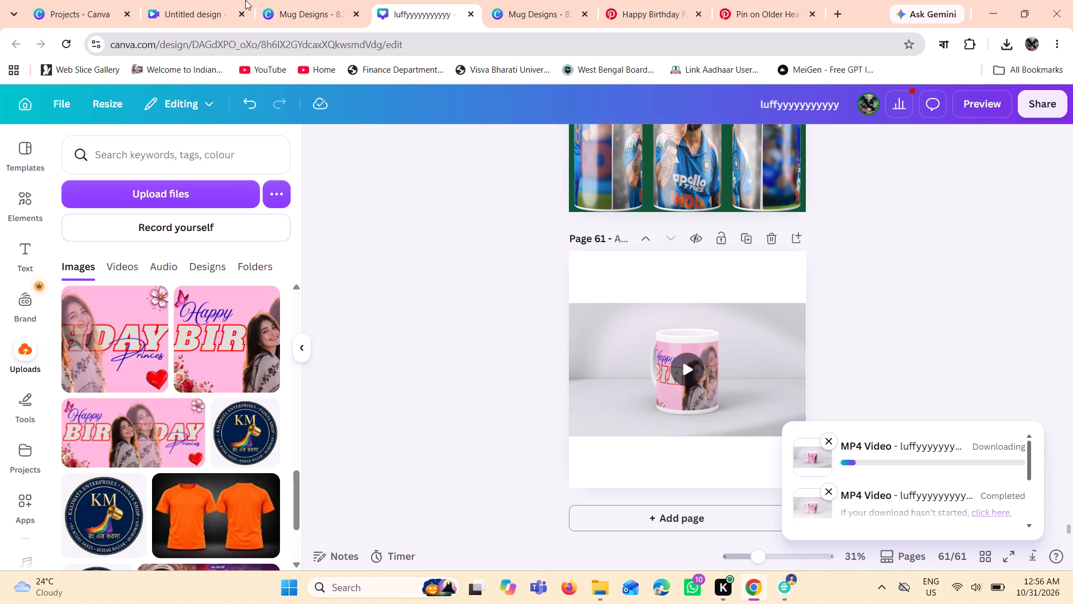
In the untitled Instagram Reel, clear the coffee mug video search and show the uploaded files.
click(191, 0)
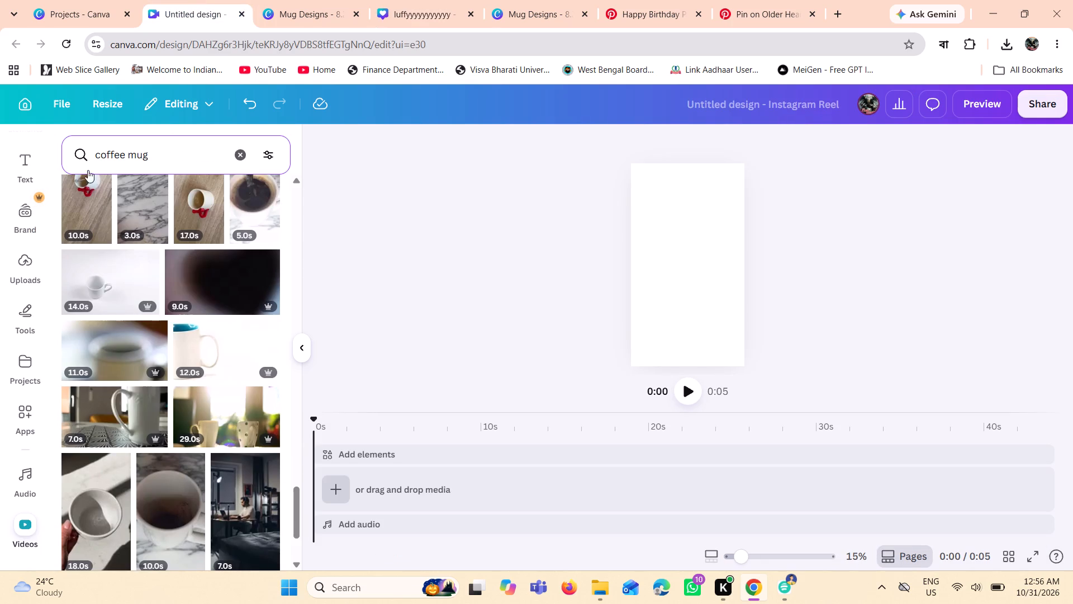
click(245, 151)
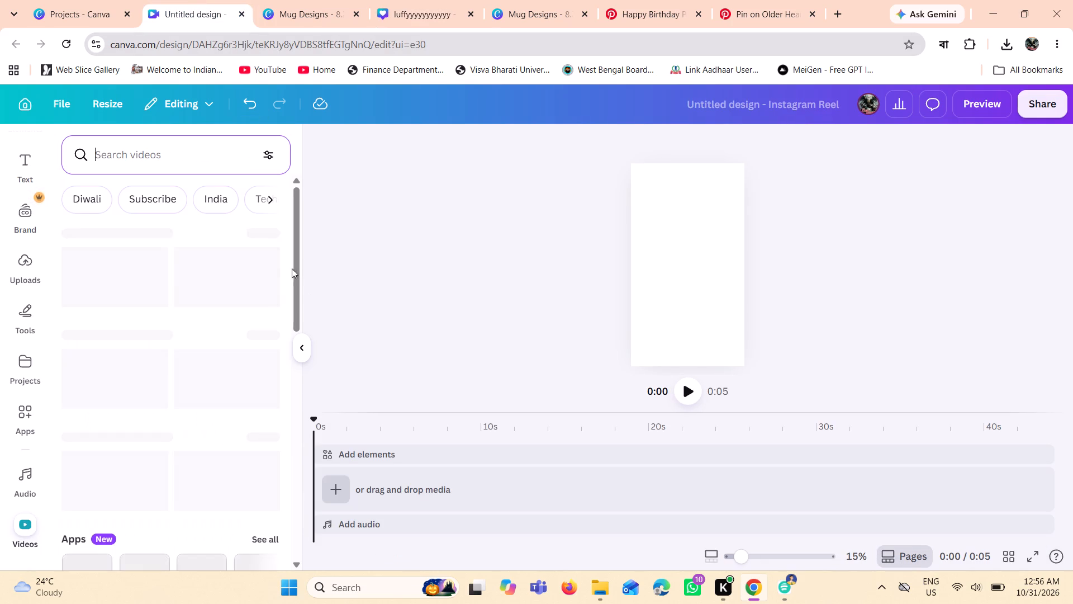
scroll(139, 425, up, 4)
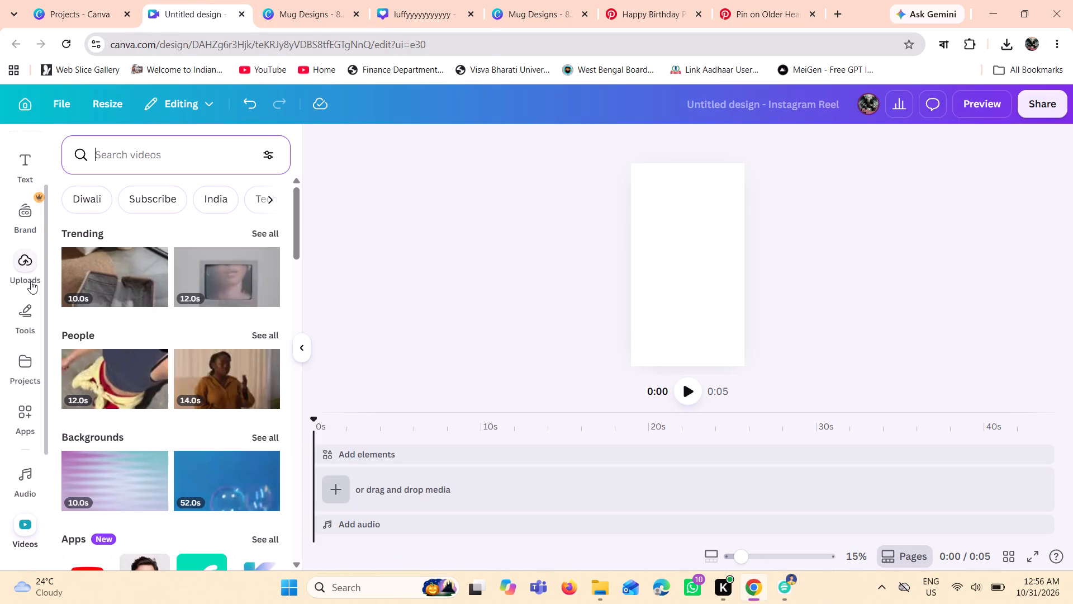
click(31, 281)
scroll(21, 342, up, 6)
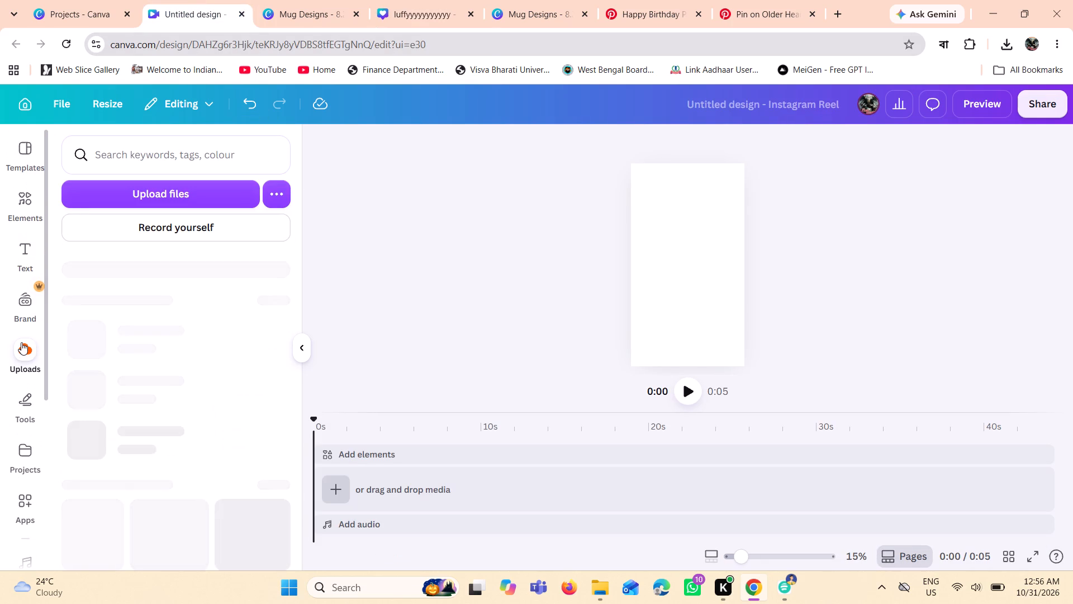
scroll(21, 342, up, 3)
scroll(201, 362, up, 2)
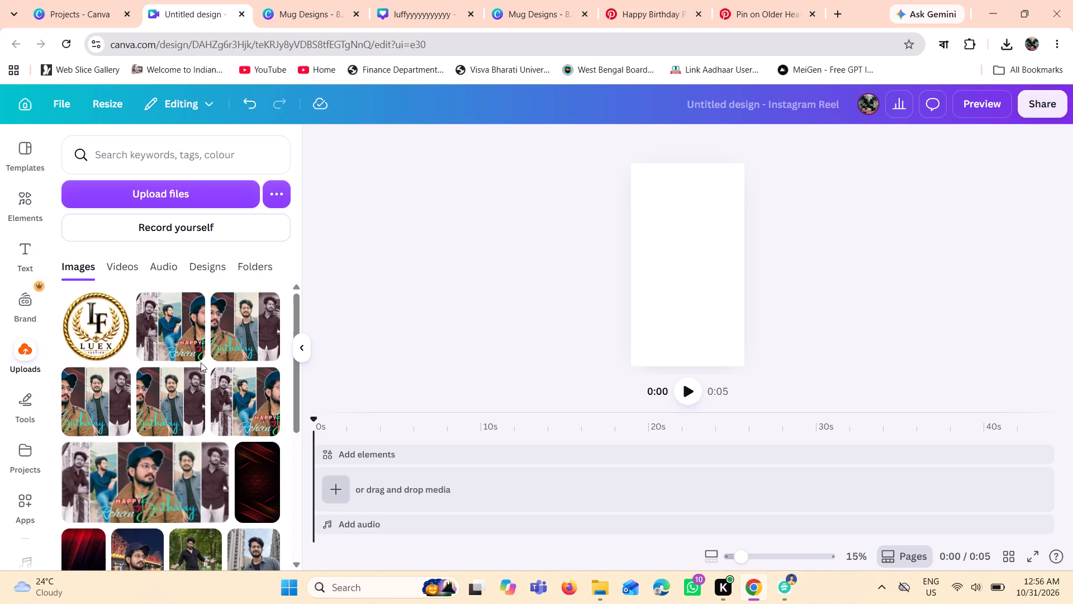
scroll(201, 362, up, 1)
Check that the mug video export is finished and bring luffyyyyyyyyyyy (1).mp4 from the browser downloads into the untitled Instagram Reel's timeline.
click(425, 0)
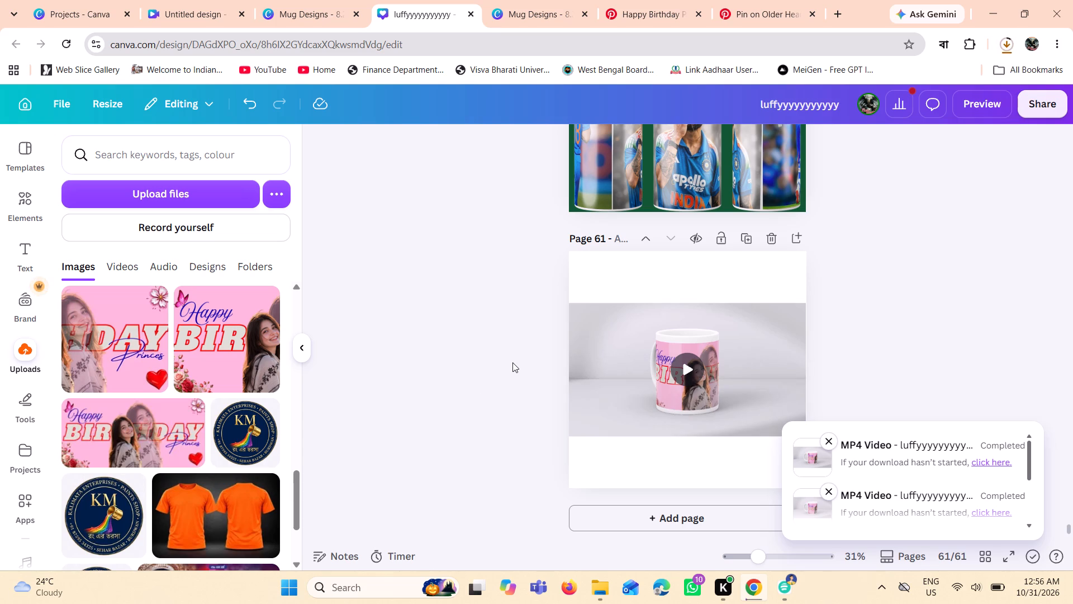
click(193, 6)
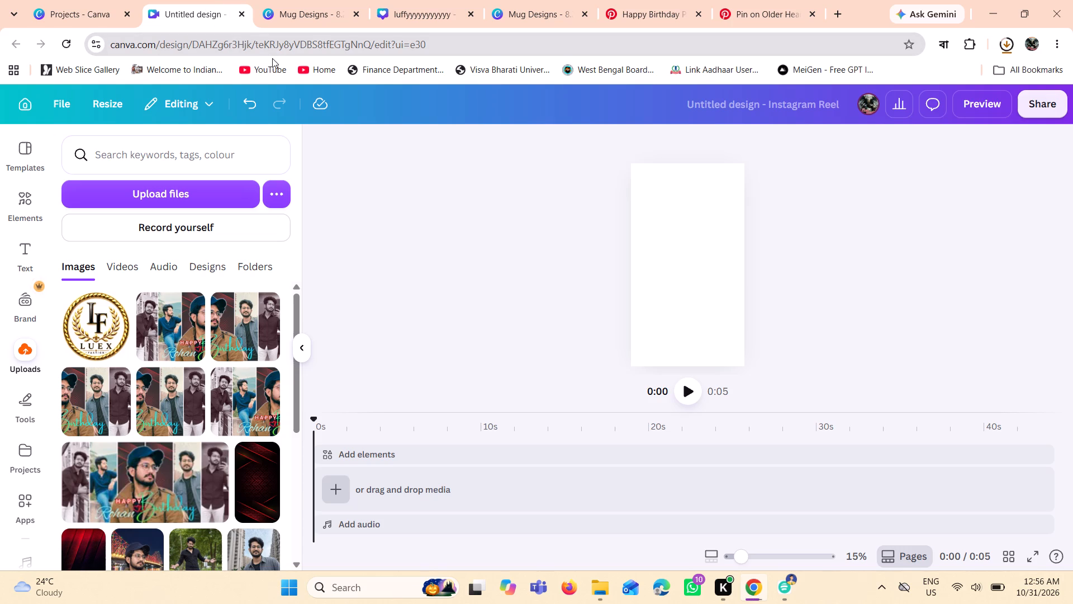
scroll(502, 234, down, 4)
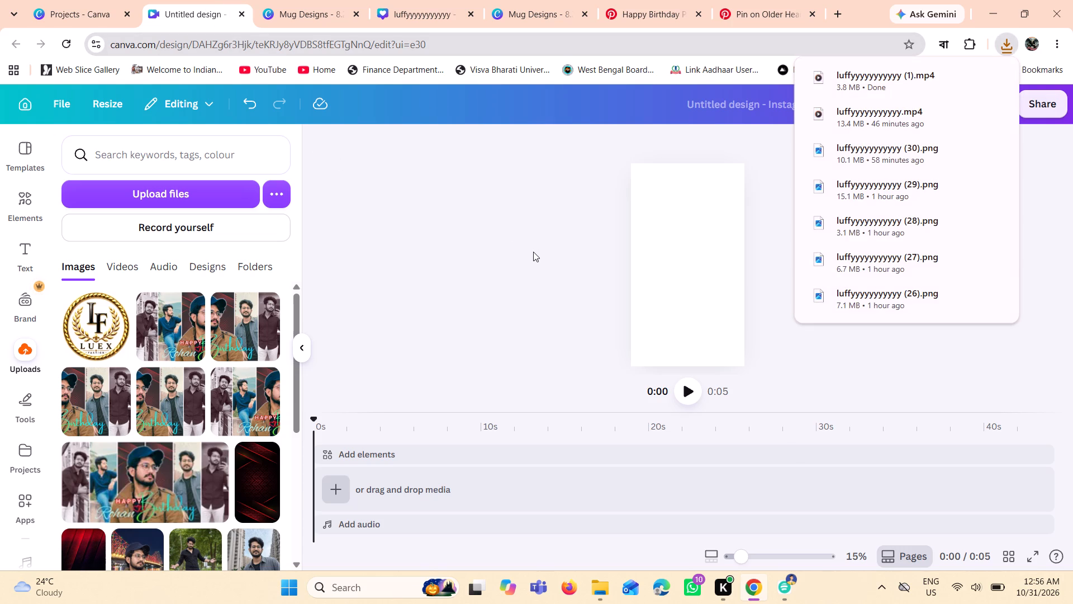
scroll(533, 252, down, 1)
drag(885, 81, 480, 435)
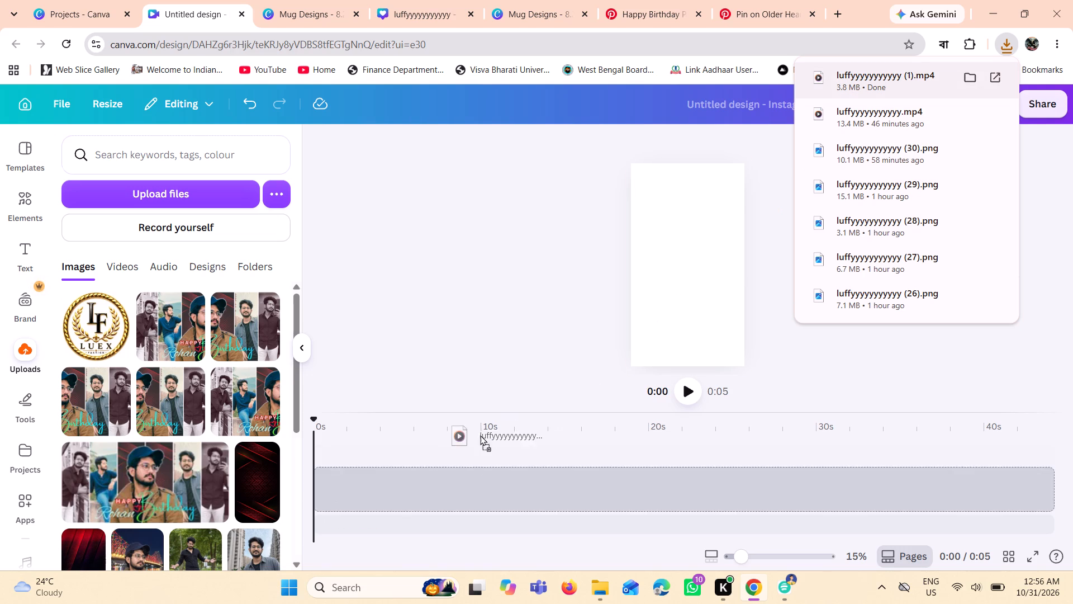
Add the downloaded luffyyyyyyyyyyy (1).mp4 video to the timeline of the untitled Instagram Reel design.
drag(480, 435, 458, 489)
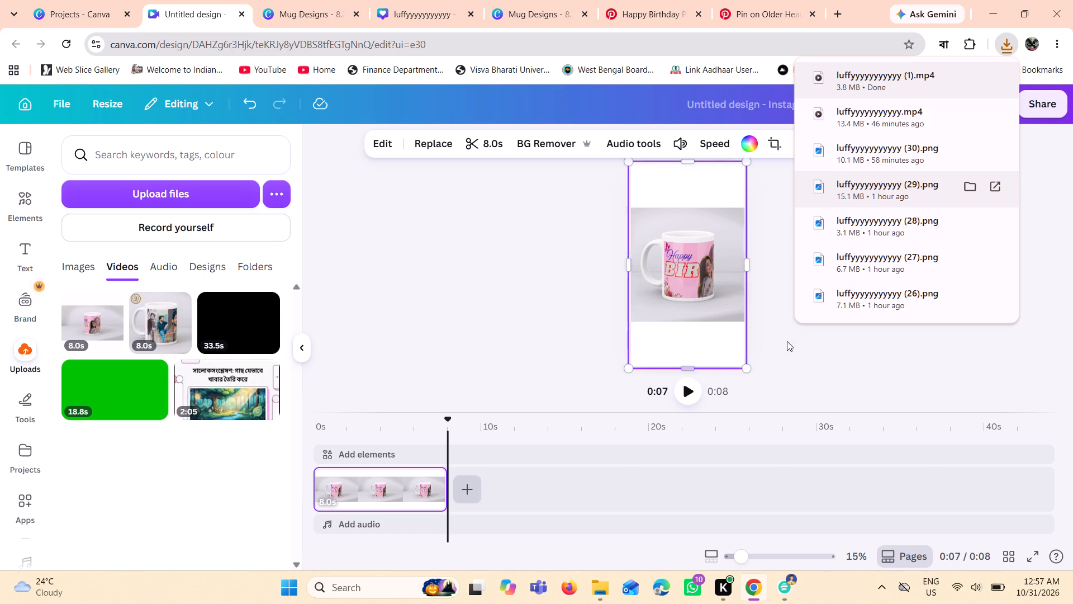
click(797, 358)
Detach the pink mug video from the reel page's background and enlarge it beyond the page's upper and right edges.
click(710, 287)
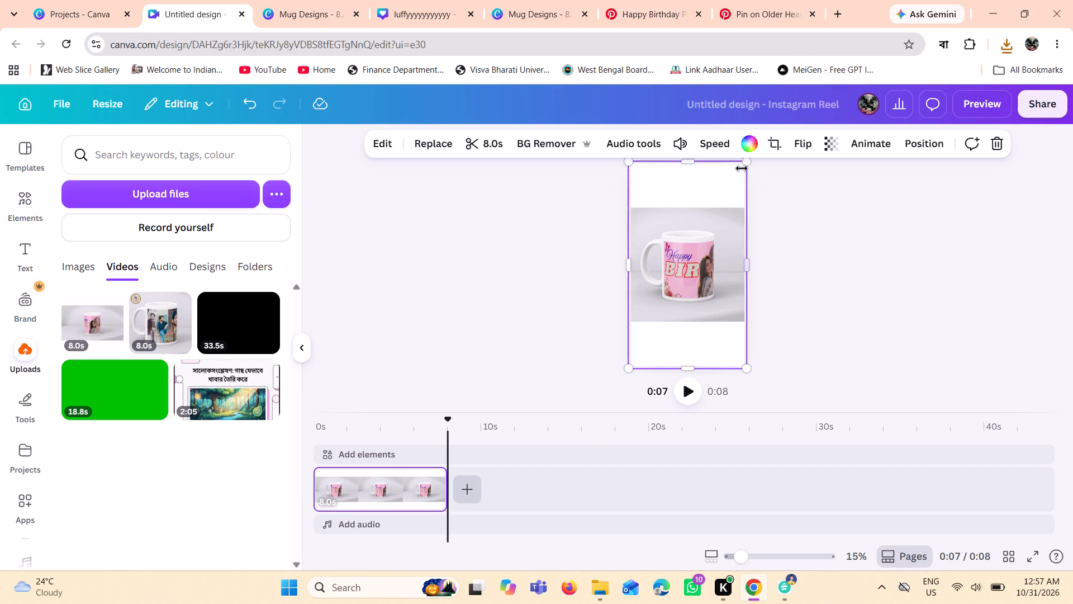
drag(743, 163, 768, 122)
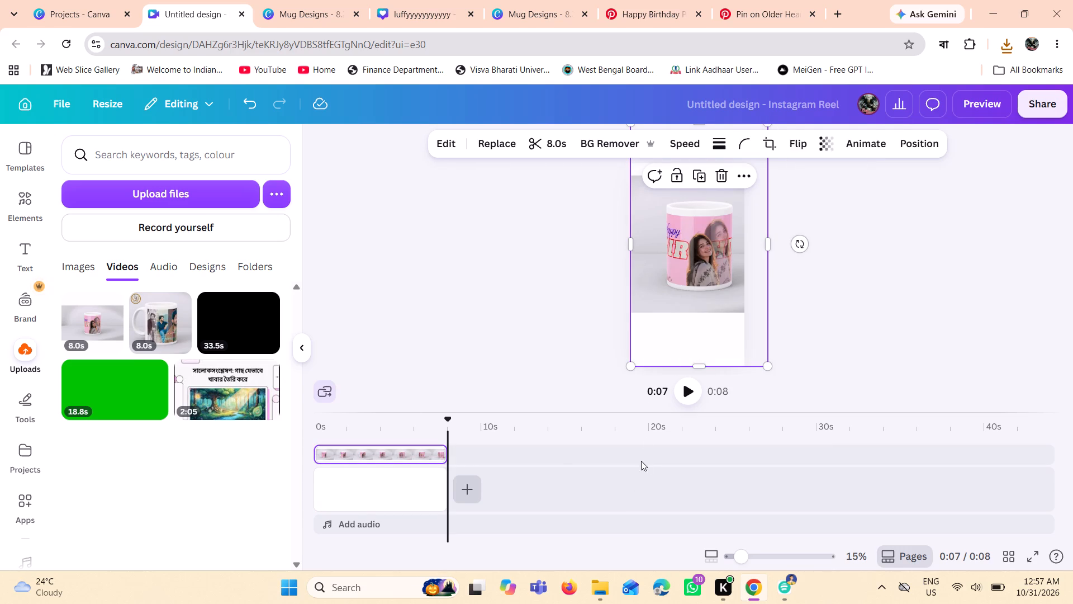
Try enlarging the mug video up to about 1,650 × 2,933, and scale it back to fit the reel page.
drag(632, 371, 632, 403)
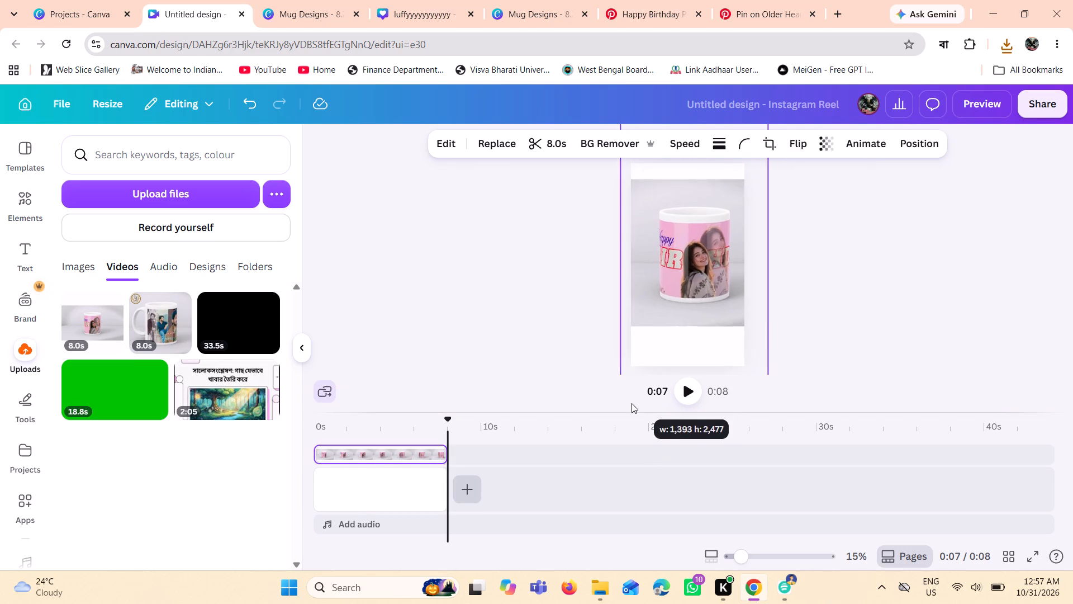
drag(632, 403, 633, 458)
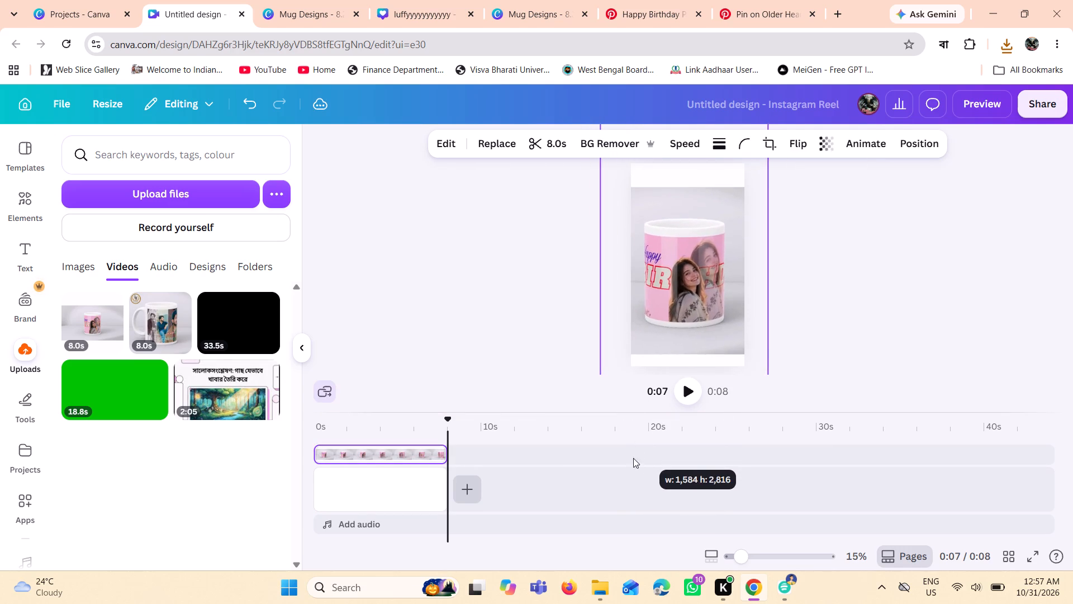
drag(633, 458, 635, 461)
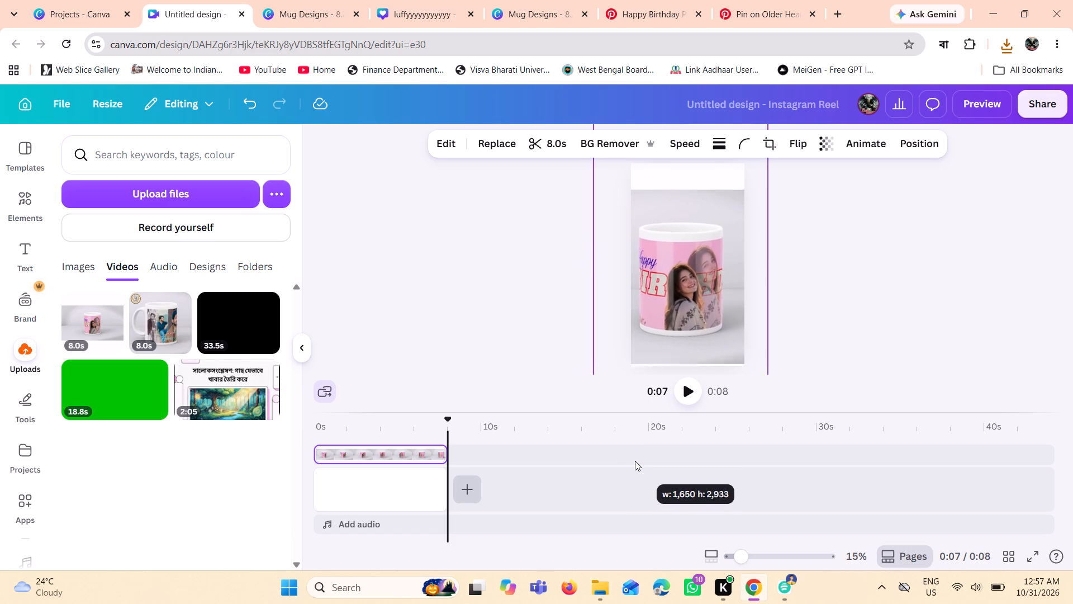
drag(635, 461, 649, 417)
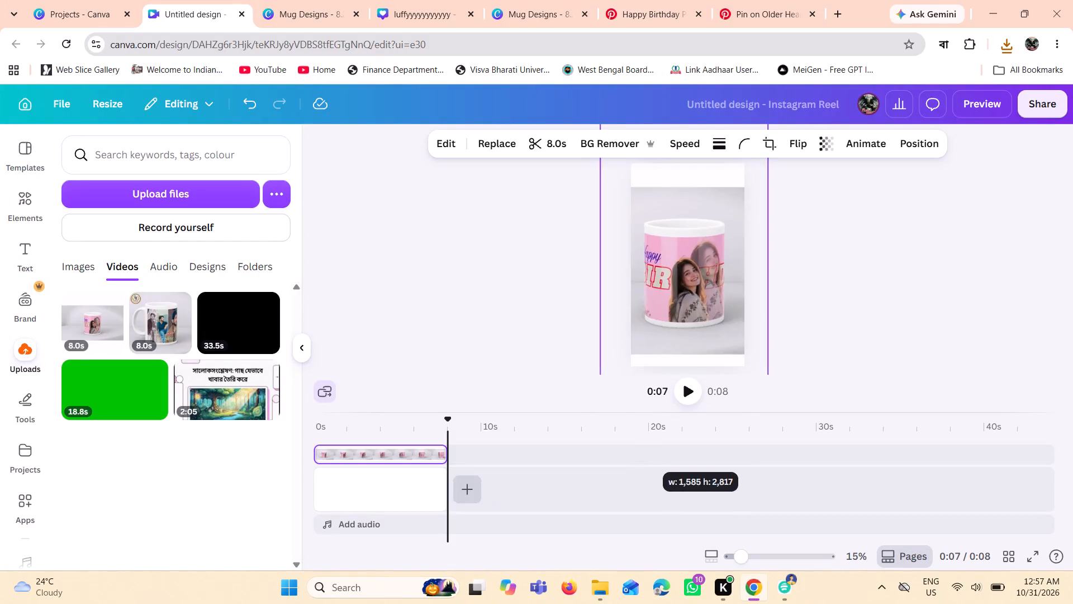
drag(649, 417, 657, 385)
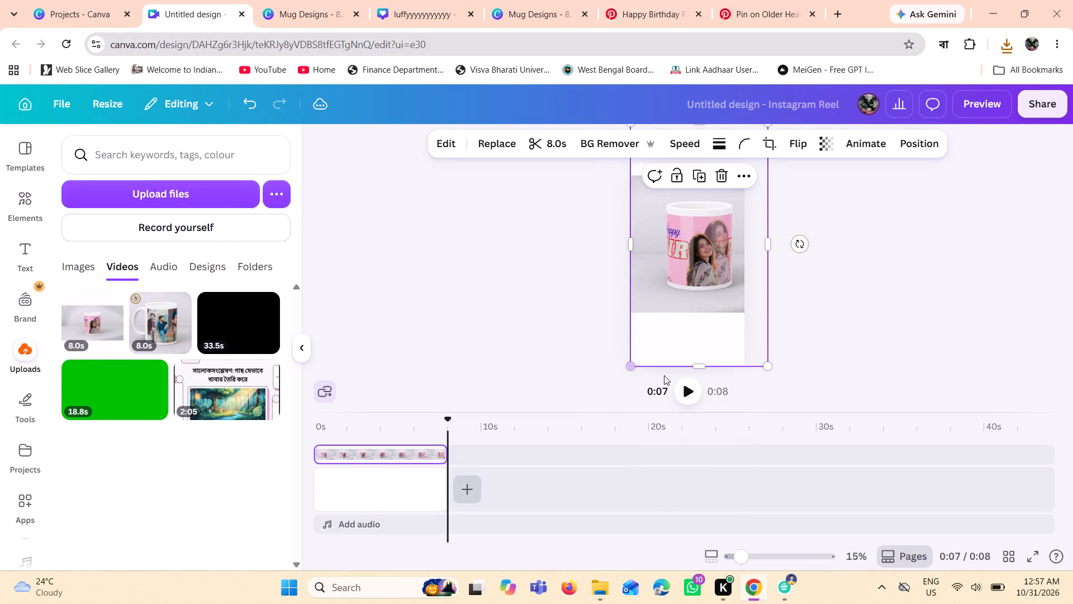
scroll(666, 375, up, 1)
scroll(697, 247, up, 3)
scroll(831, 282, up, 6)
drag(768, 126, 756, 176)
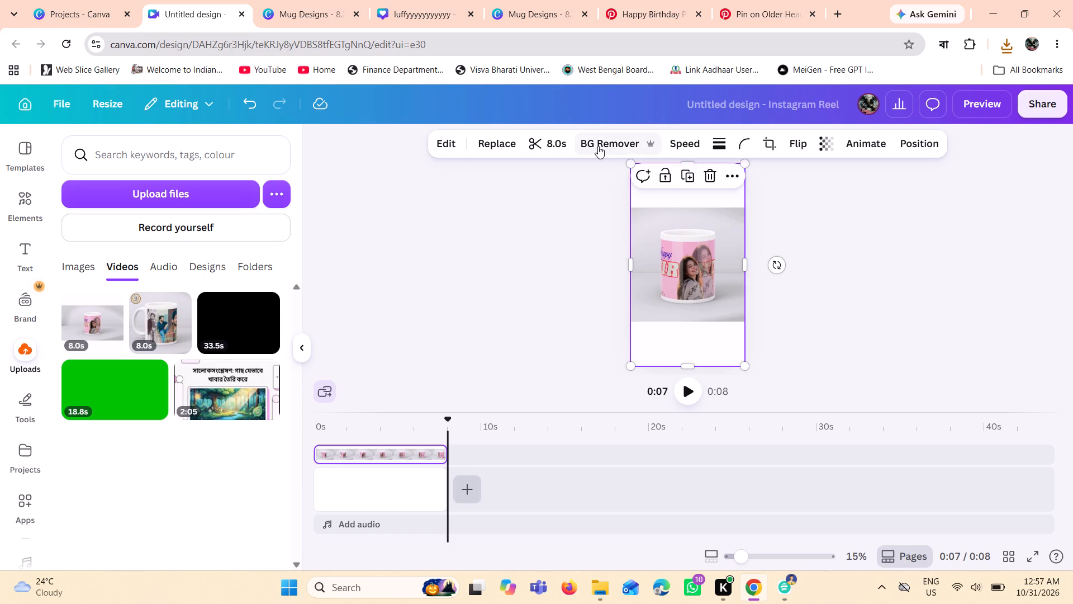
Enlarge the mug video beyond the reel page's edges to about 1,473 wide so the mug looks bigger.
drag(630, 365, 626, 391)
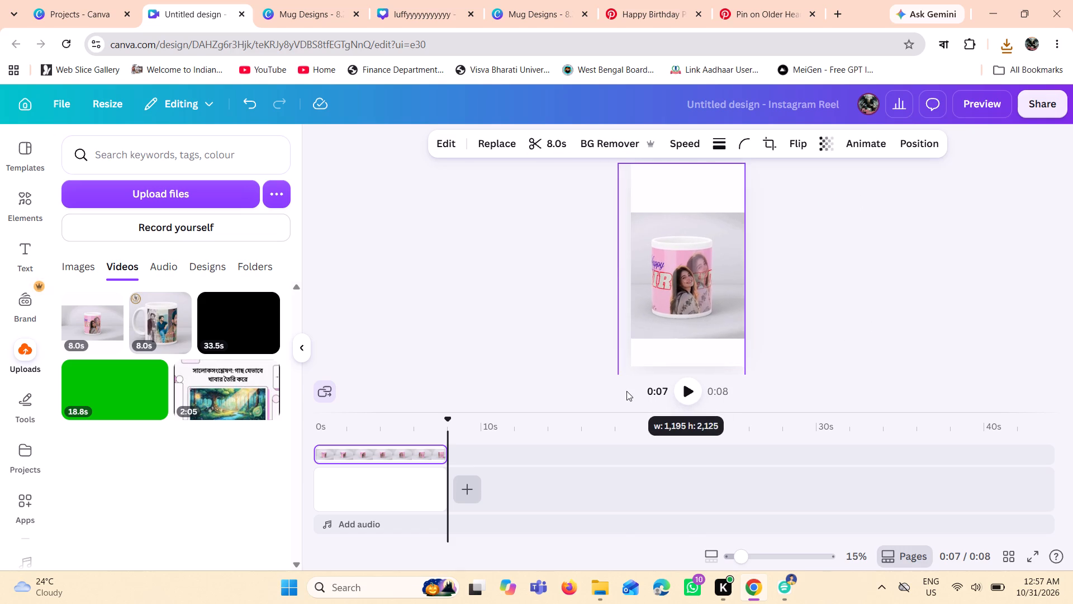
drag(626, 391, 627, 389)
drag(742, 166, 748, 158)
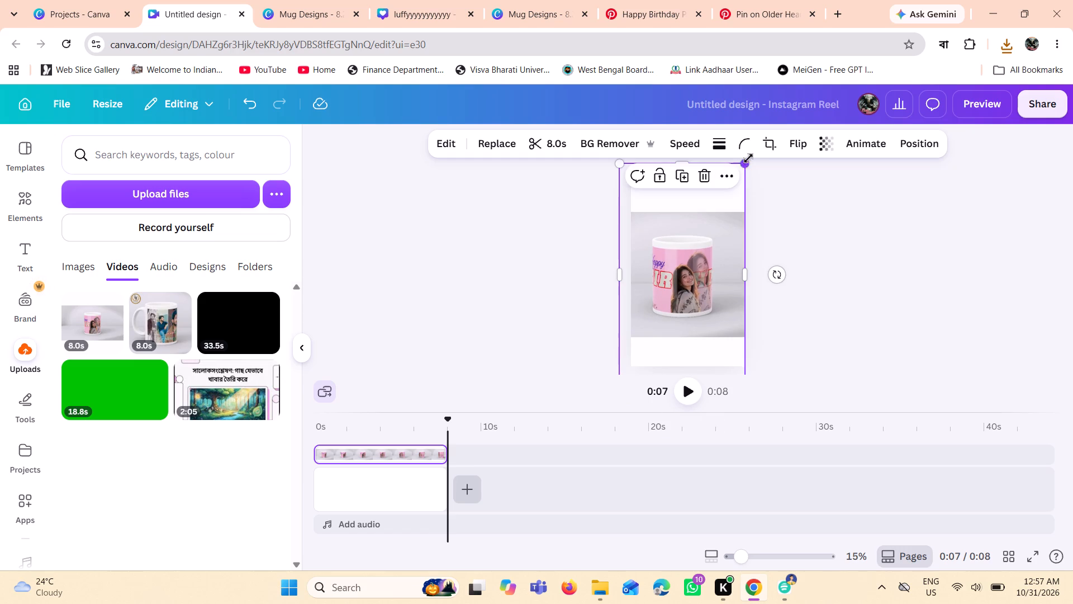
drag(748, 158, 765, 138)
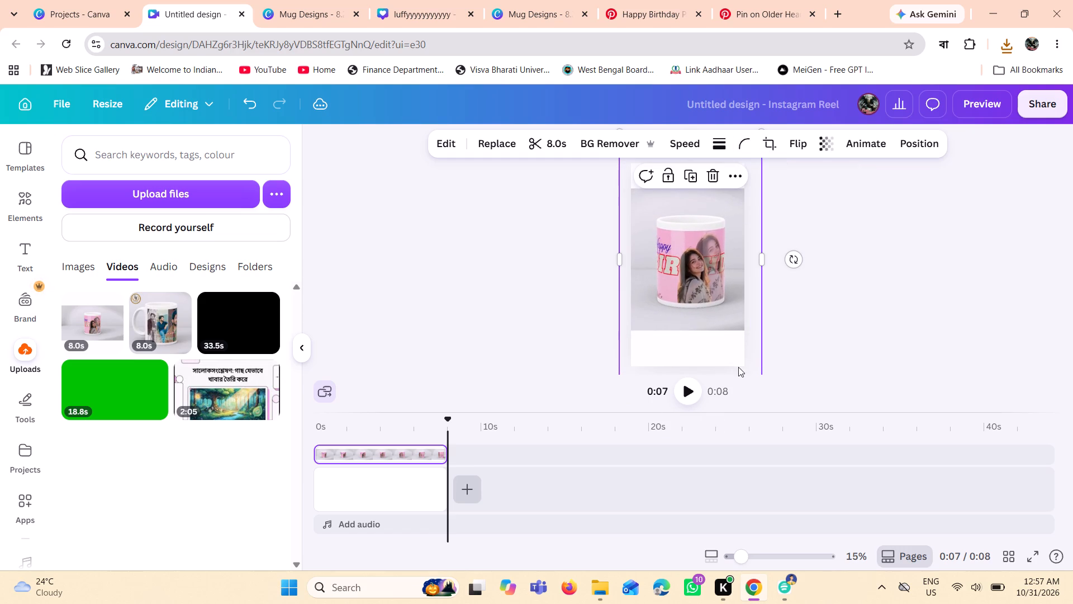
scroll(797, 343, down, 3)
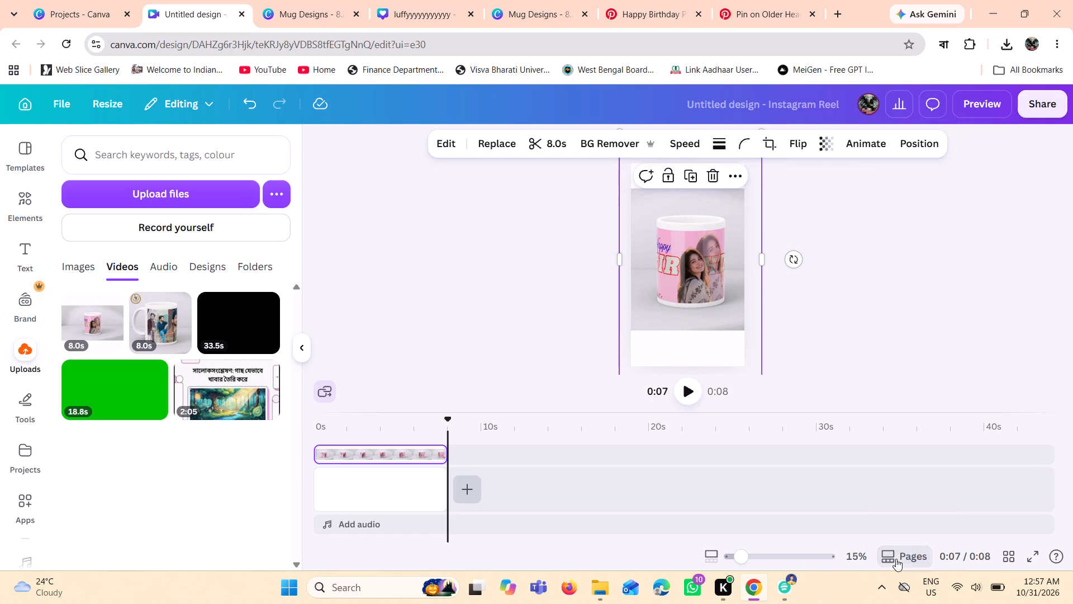
click(896, 559)
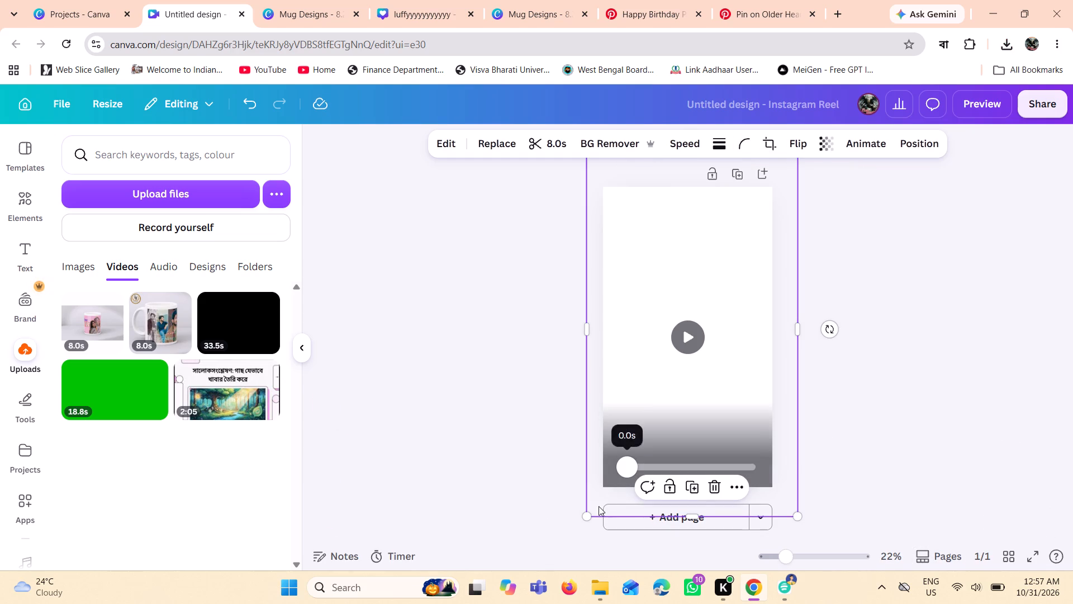
drag(590, 518, 579, 558)
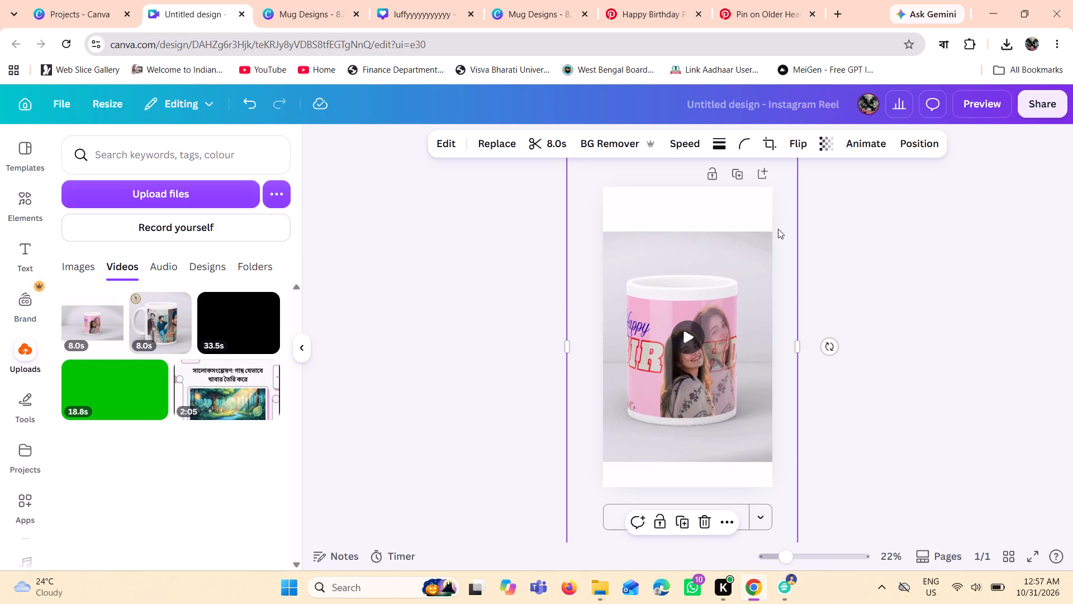
Crop the mug video's blank lower area to a height of about 2,099 and trim both sides to the page's 1,080 width.
scroll(717, 447, down, 2)
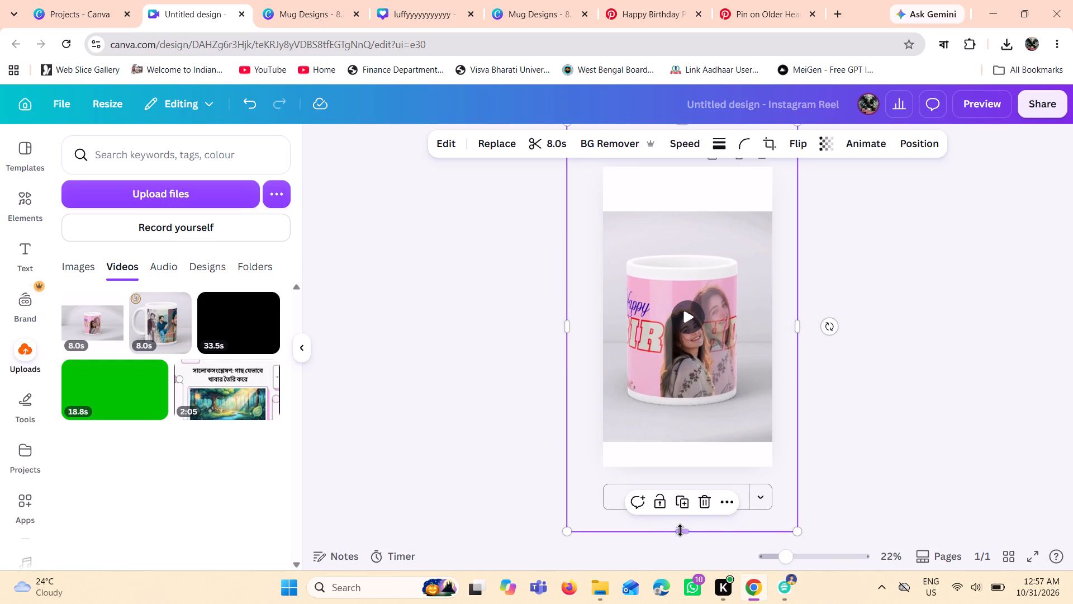
drag(680, 530, 682, 469)
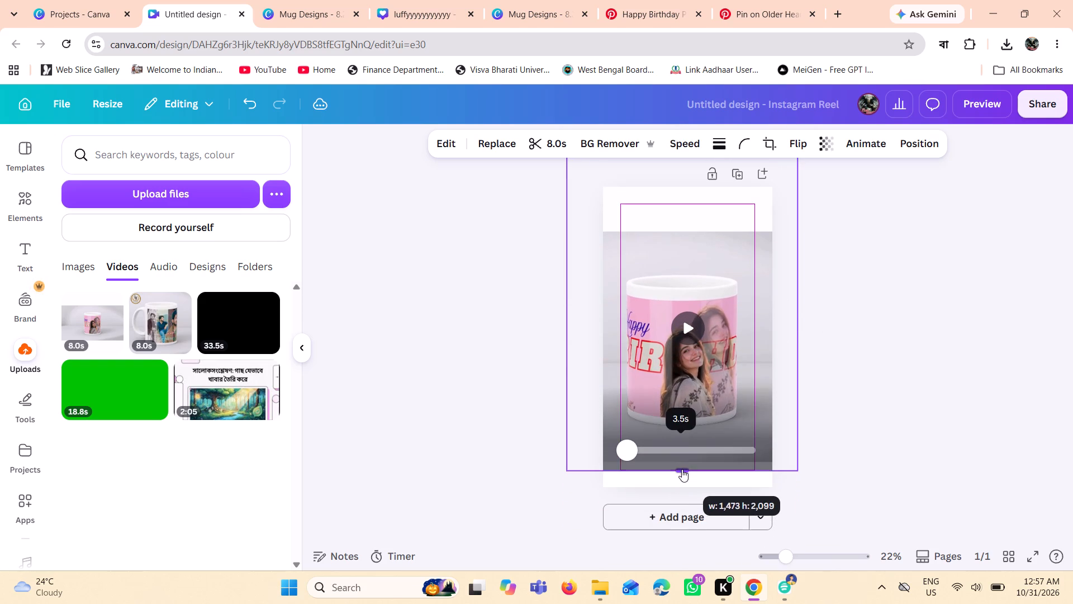
drag(682, 469, 686, 461)
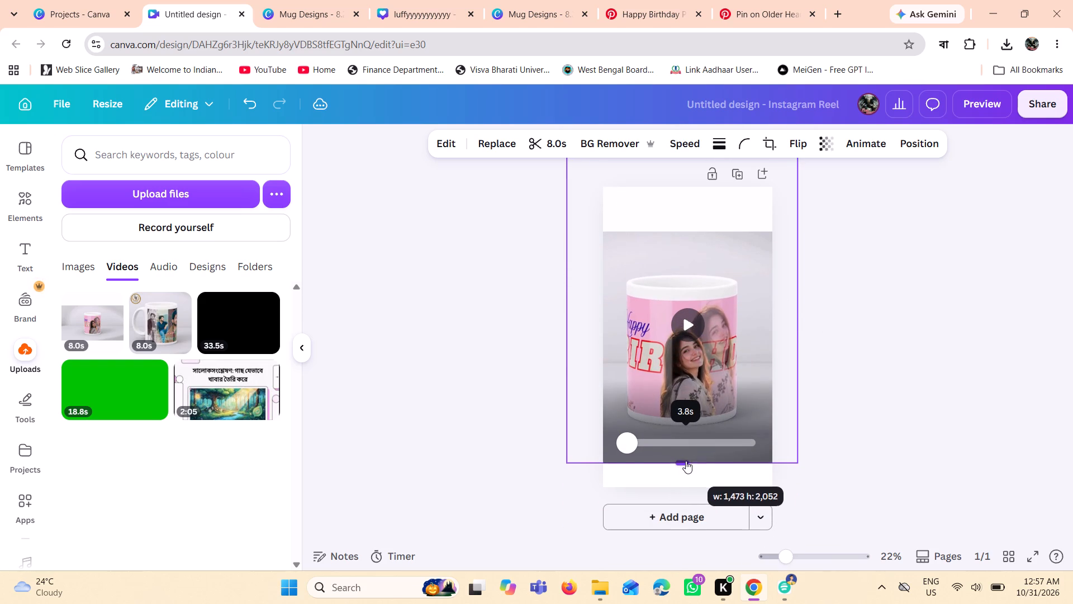
drag(686, 461, 705, 471)
scroll(727, 401, up, 5)
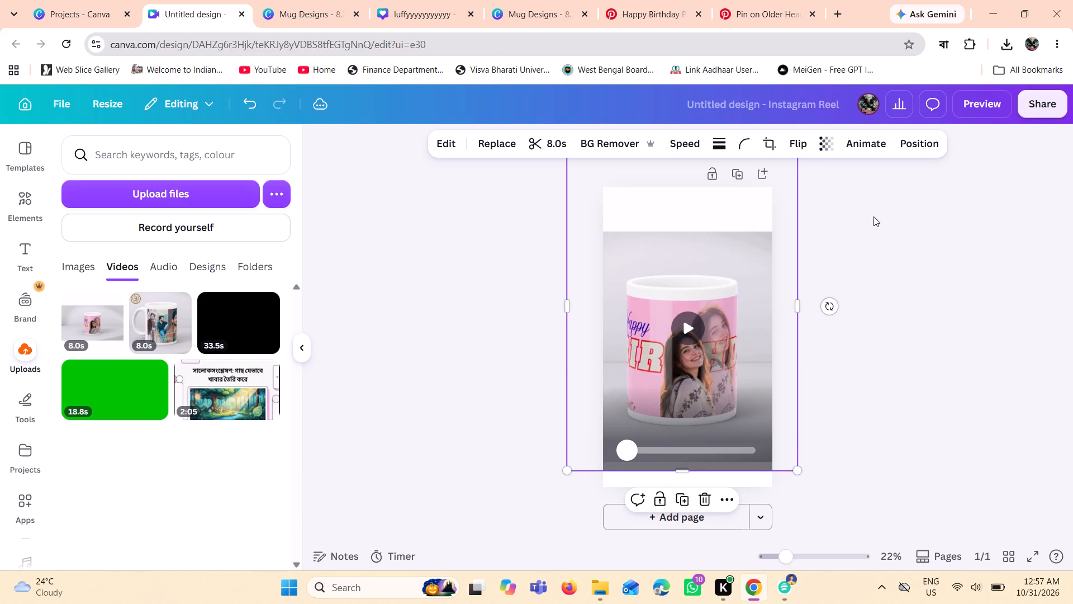
scroll(892, 193, up, 11)
drag(797, 306, 768, 311)
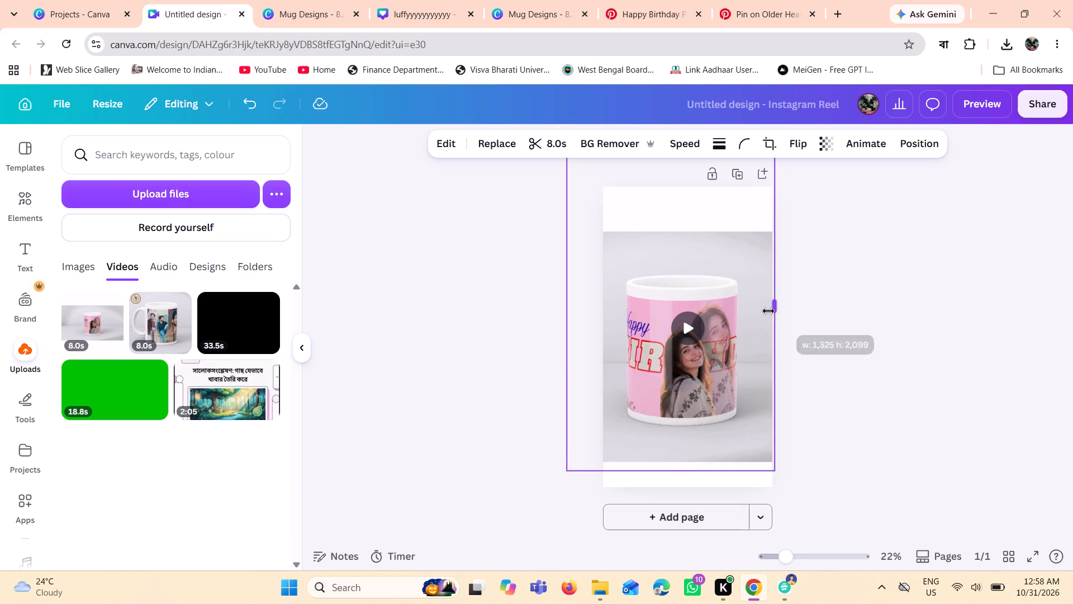
drag(768, 311, 775, 315)
drag(567, 305, 599, 307)
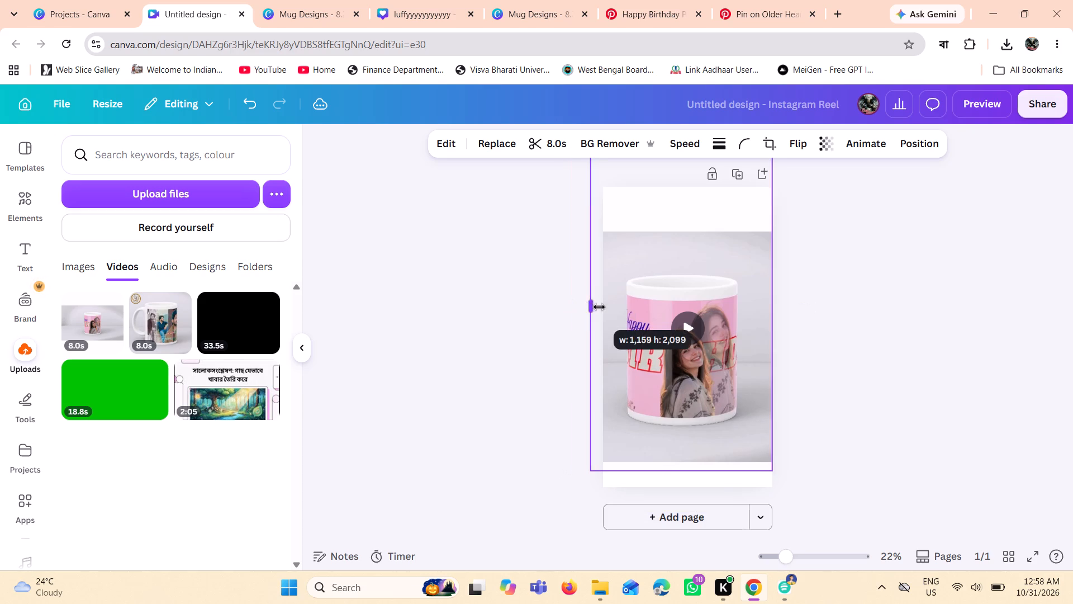
drag(599, 307, 600, 307)
scroll(669, 197, up, 4)
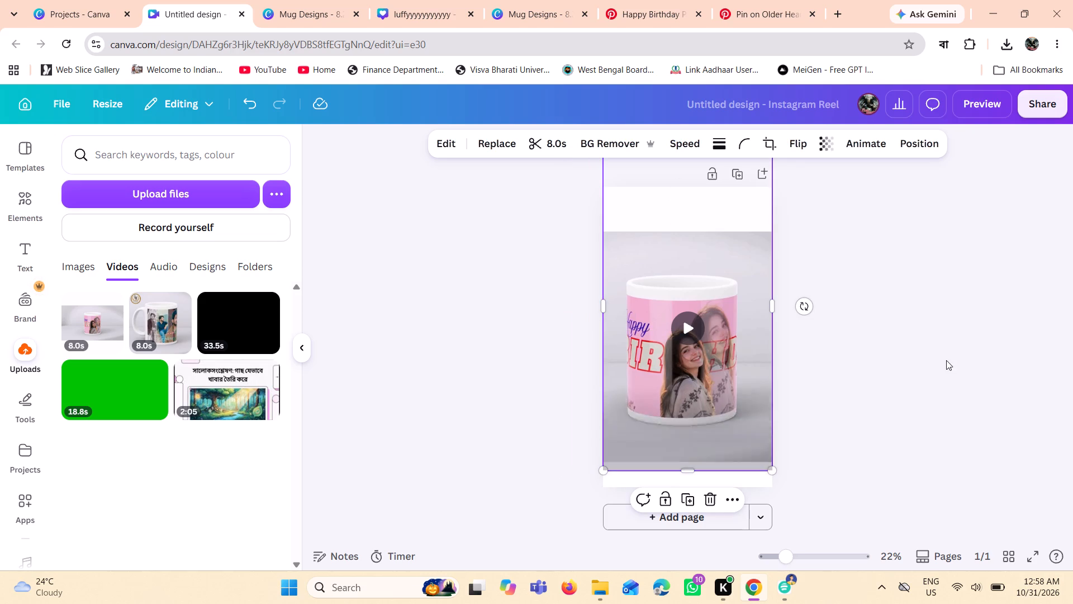
click(934, 346)
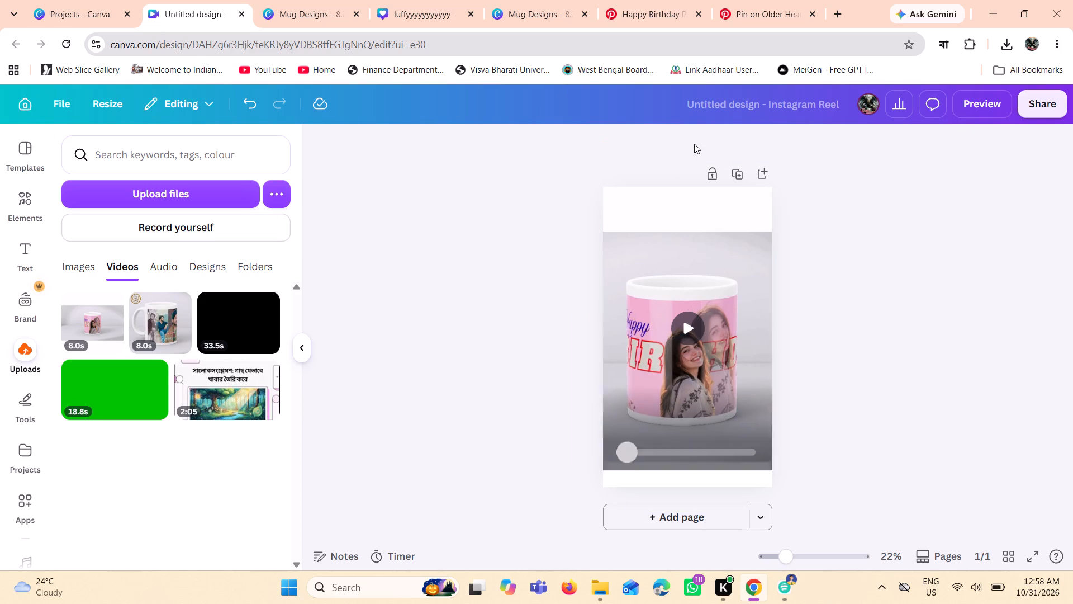
Crop most of the blank area above the mug scene and centre the video vertically on the reel page.
click(687, 265)
drag(693, 252, 693, 288)
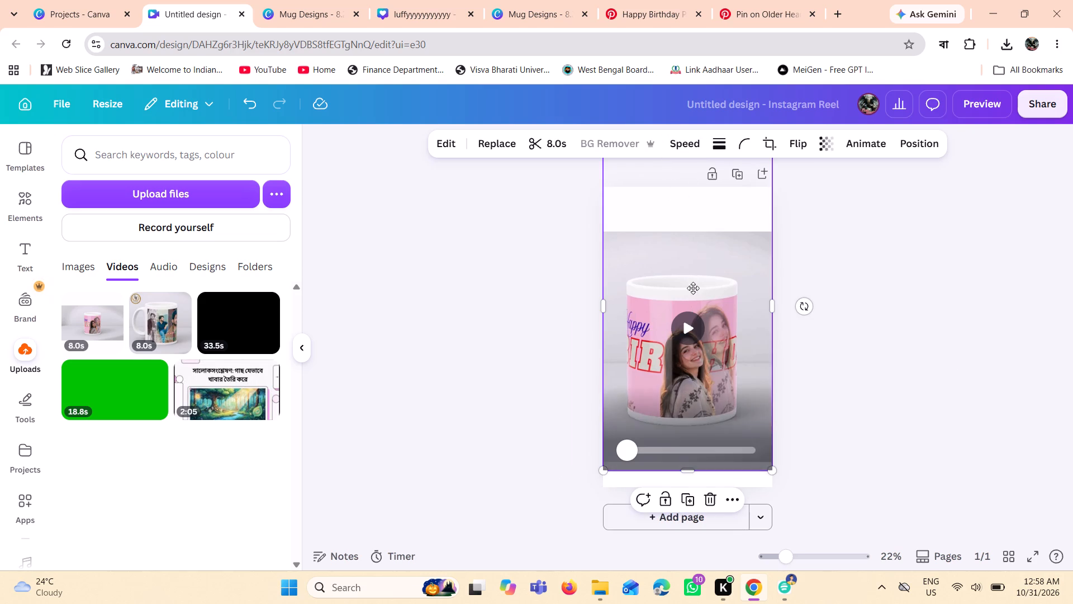
drag(693, 288, 694, 309)
drag(691, 200, 692, 258)
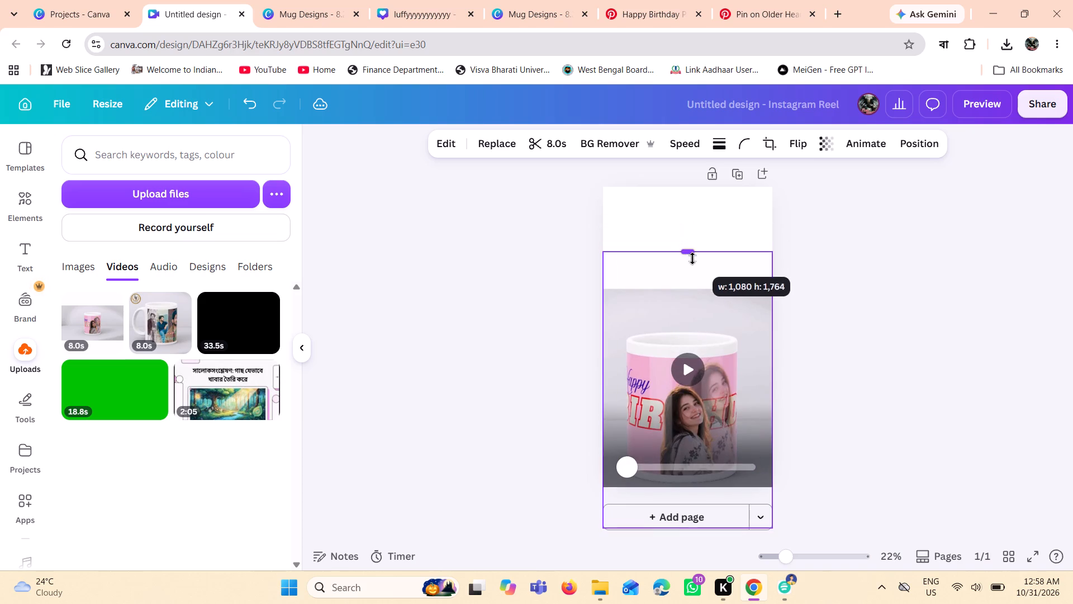
drag(692, 258, 696, 276)
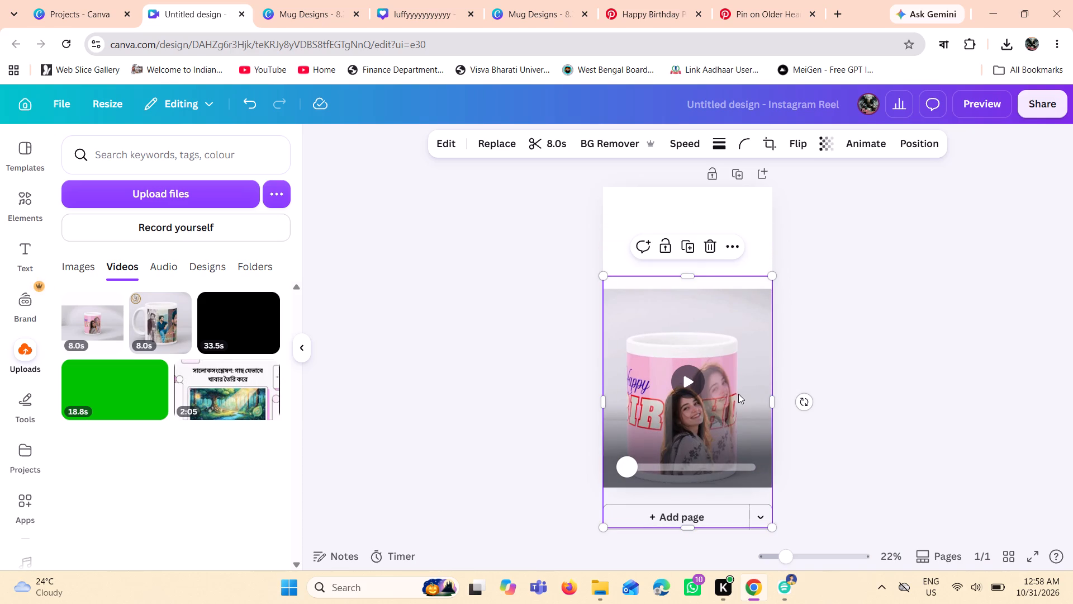
drag(756, 402, 754, 355)
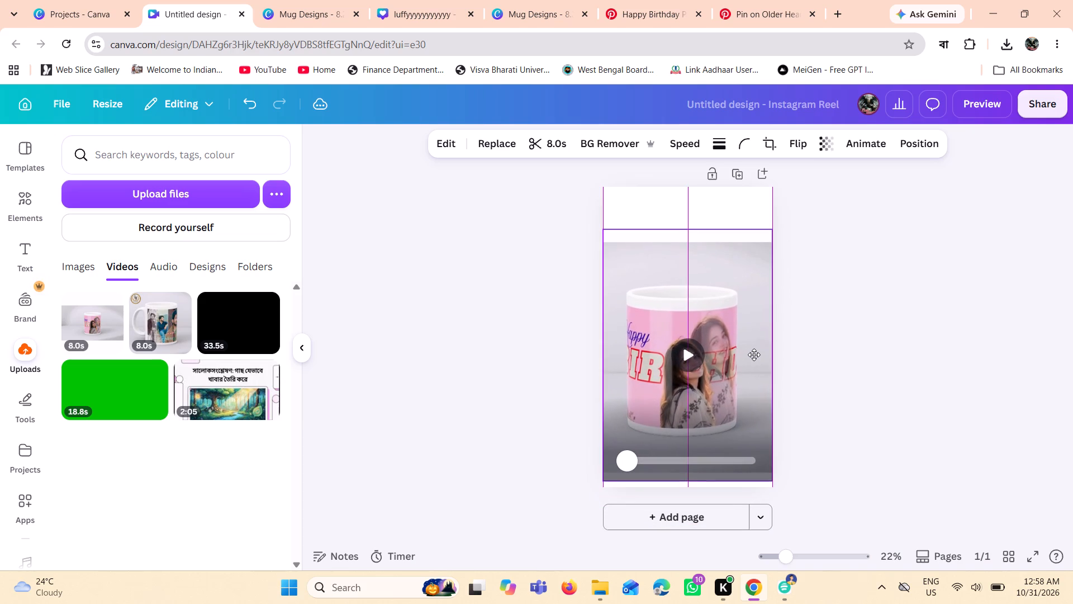
drag(754, 355, 754, 332)
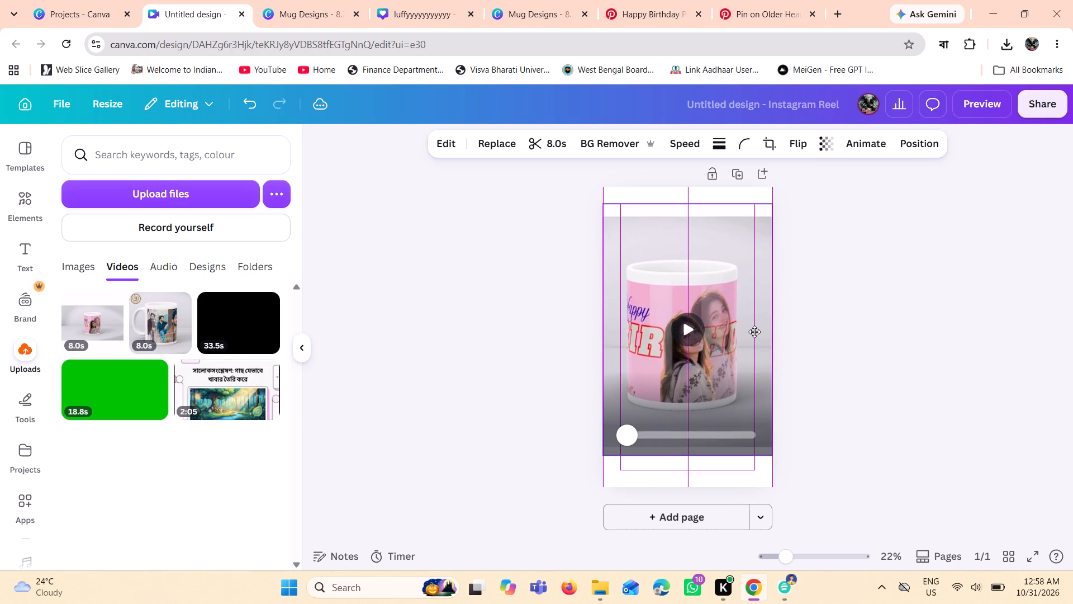
drag(754, 332, 754, 336)
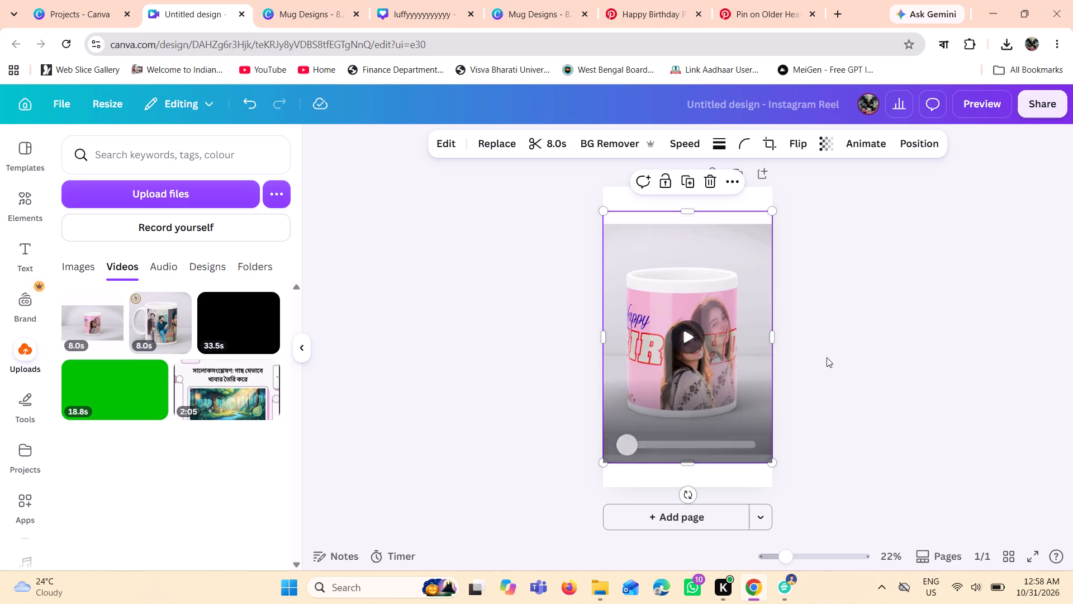
Enlarge the mug video to about 1,764 high, crop it back to 1,080 wide, and trim the remaining blank strips above and below the scene.
drag(770, 213, 778, 192)
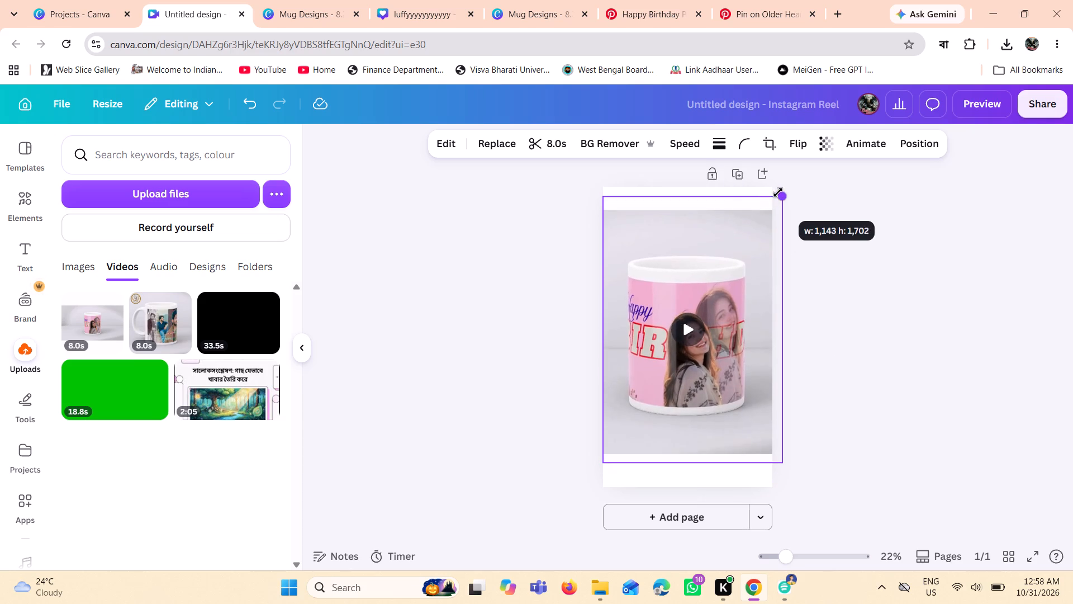
drag(778, 192, 781, 186)
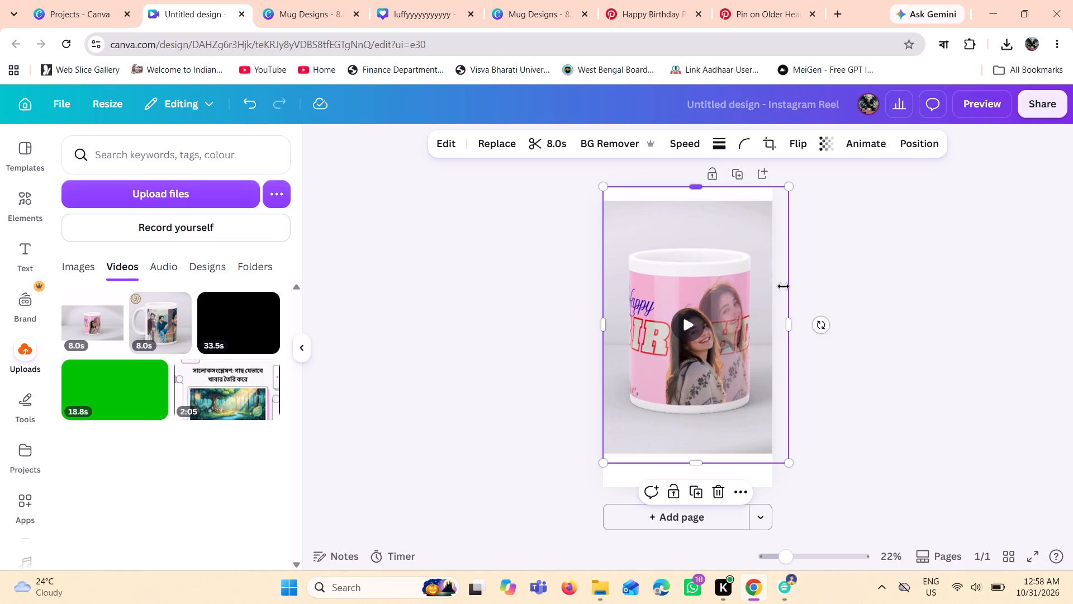
drag(787, 319, 773, 323)
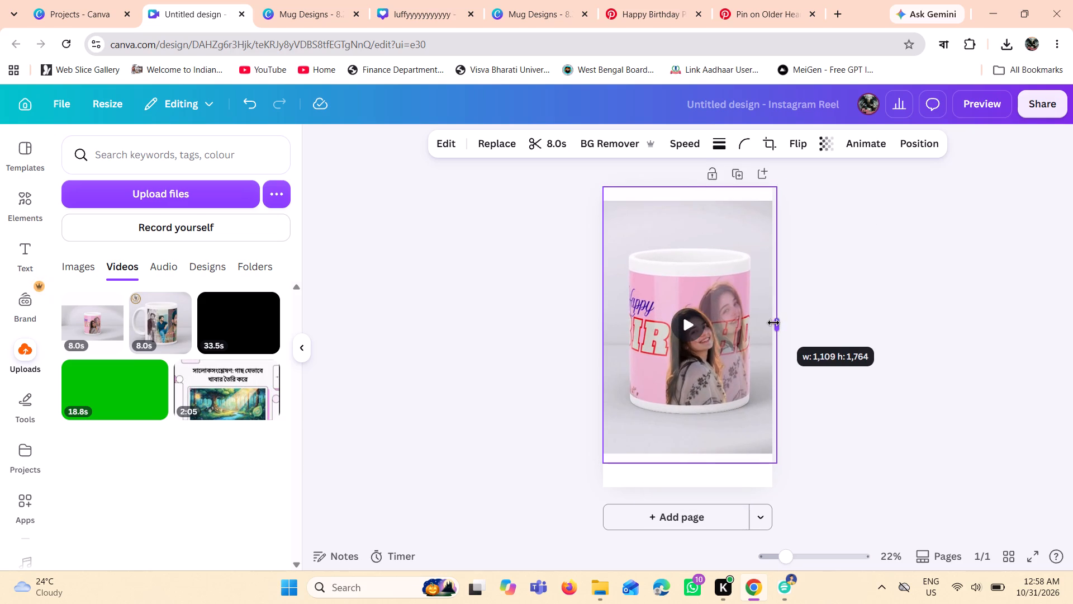
drag(773, 323, 767, 321)
drag(683, 188, 683, 196)
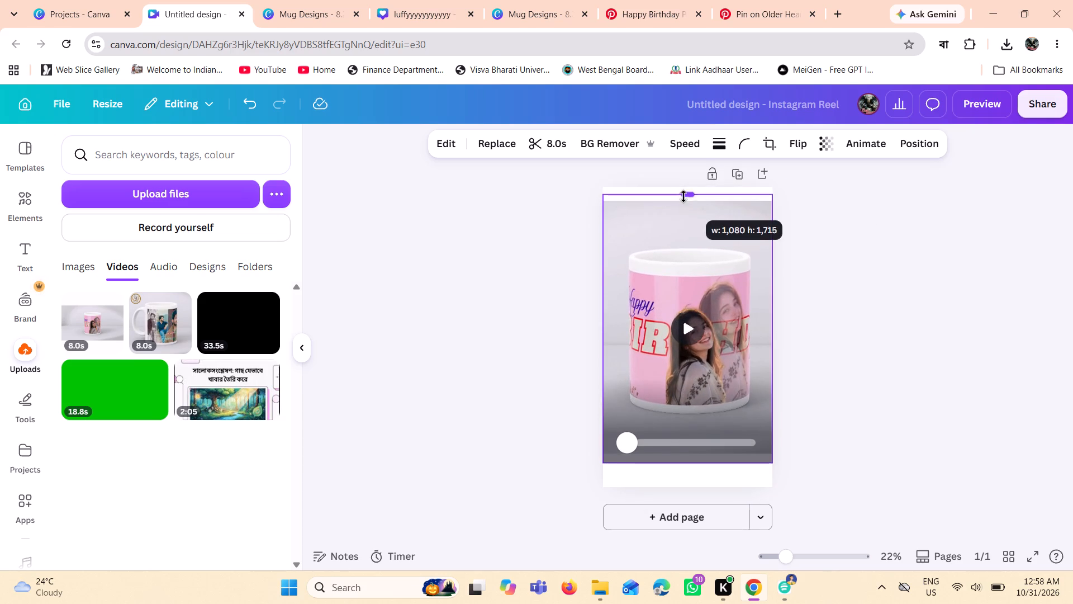
drag(683, 196, 686, 202)
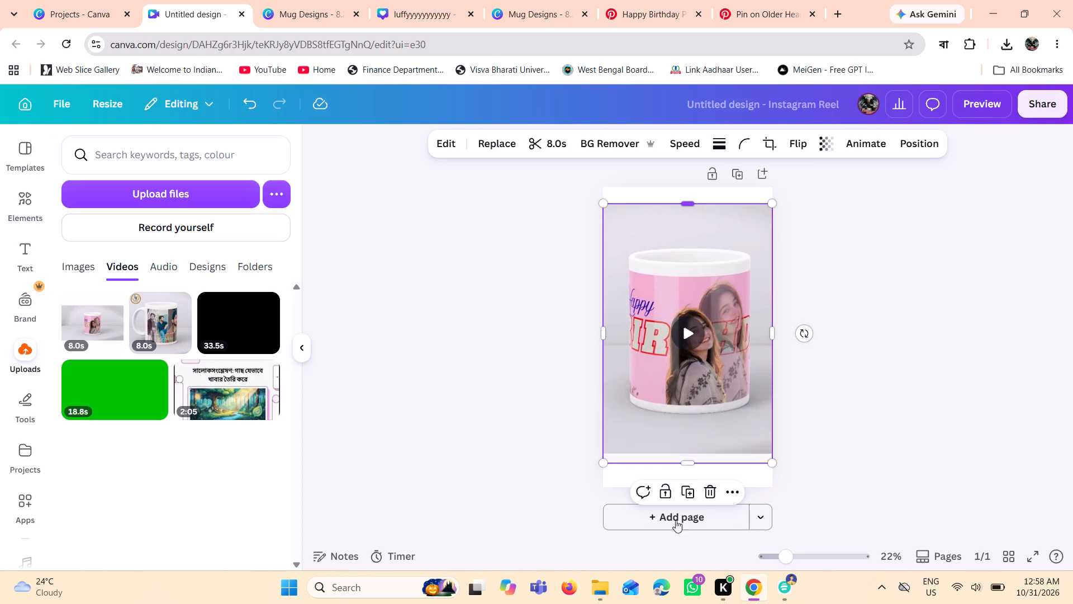
drag(690, 466, 692, 456)
Centre the cropped mug video vertically on the reel page.
click(917, 393)
click(705, 358)
drag(717, 355, 715, 364)
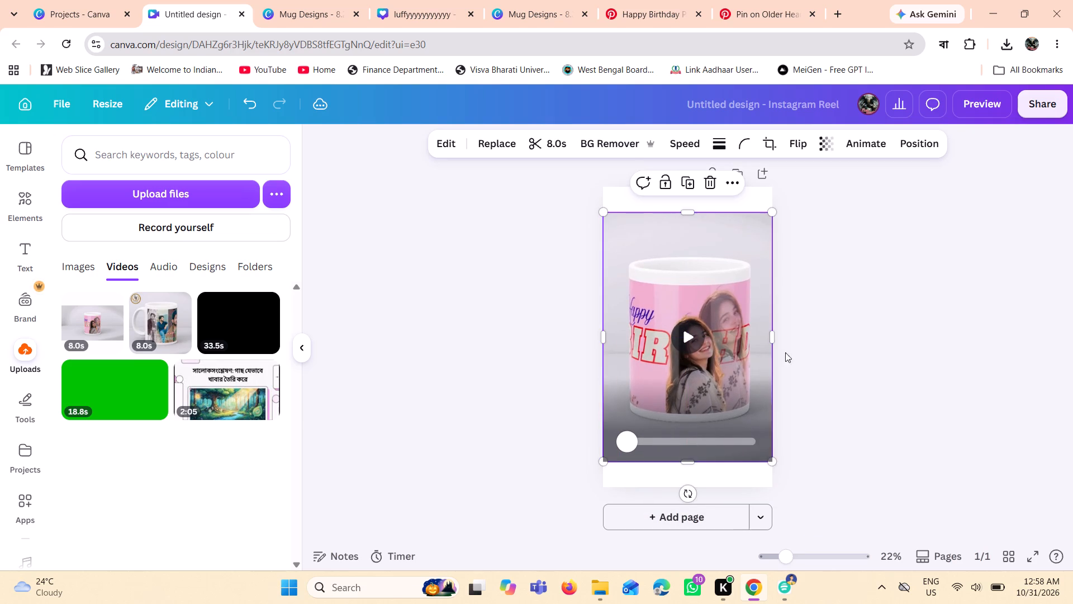
click(853, 341)
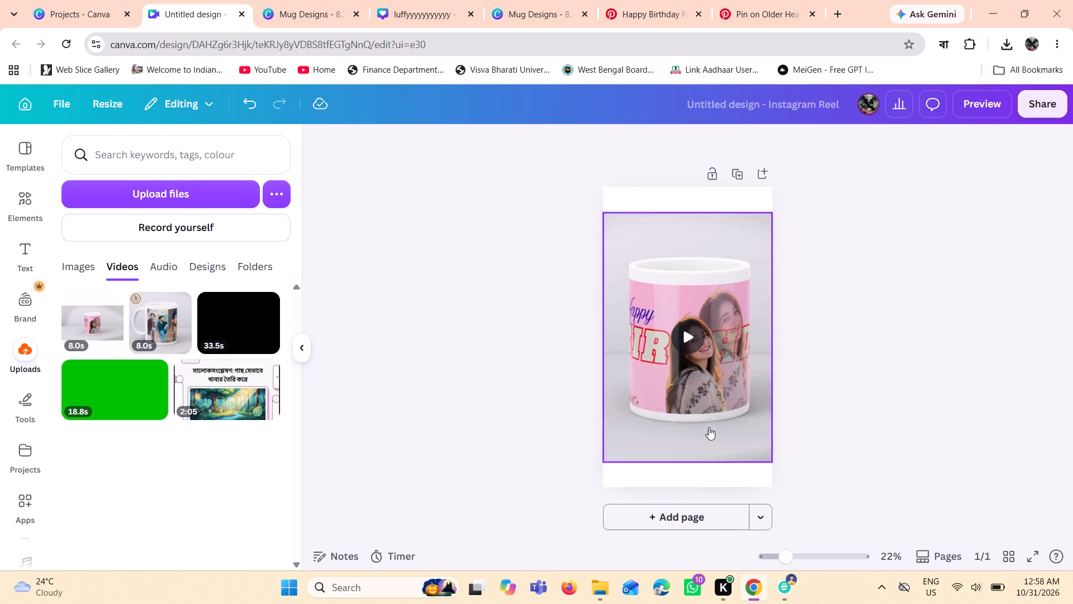
Play the mug video on the reel page to check its framing through the full rotation.
click(696, 343)
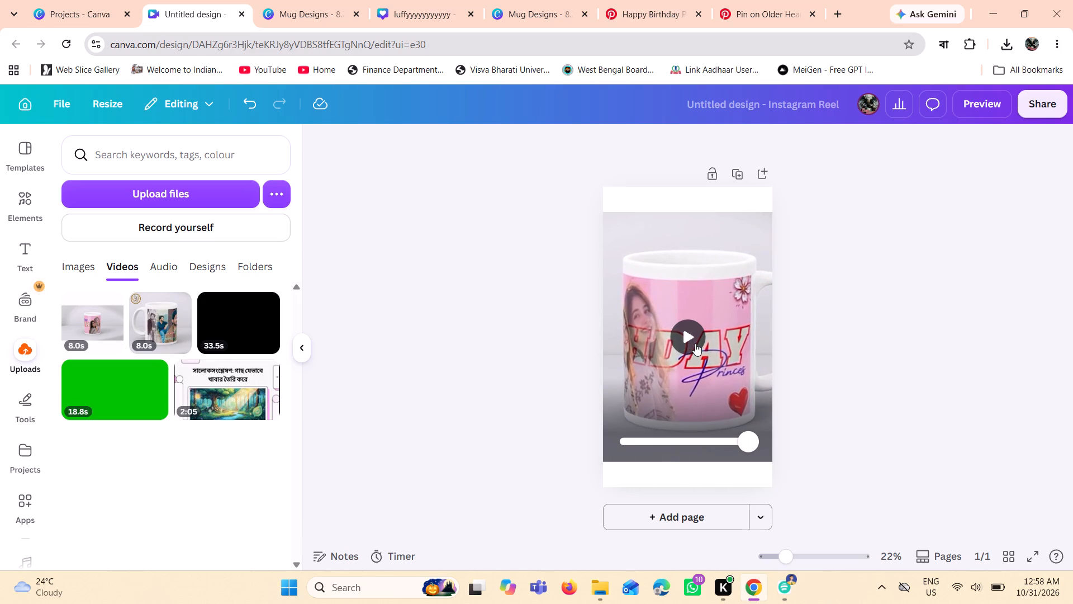
click(695, 343)
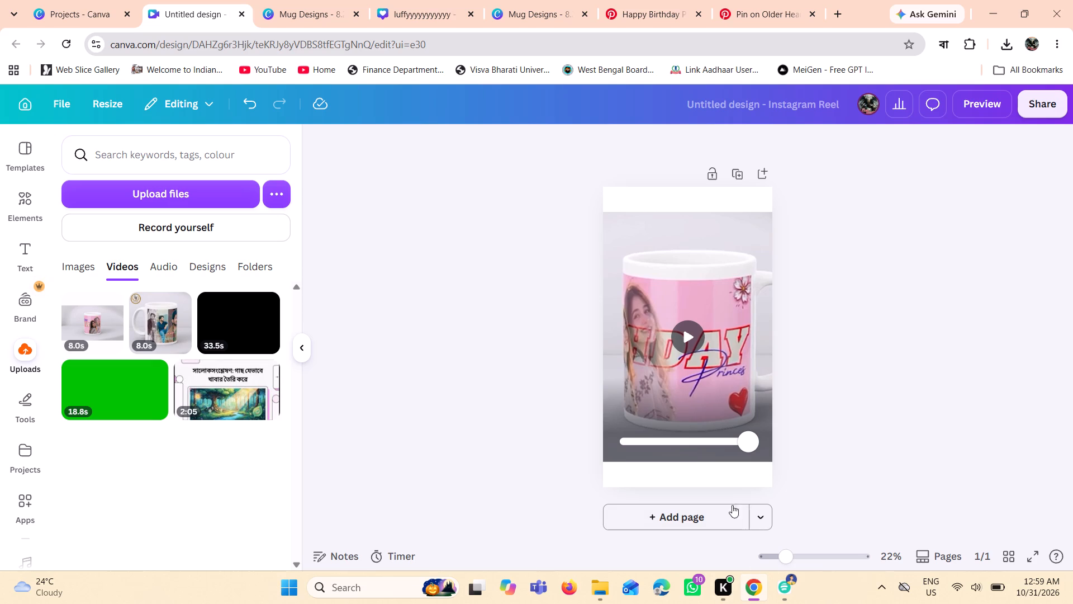
Return to the timeline view and remove the grey background from the mug video with BG Remover.
click(939, 553)
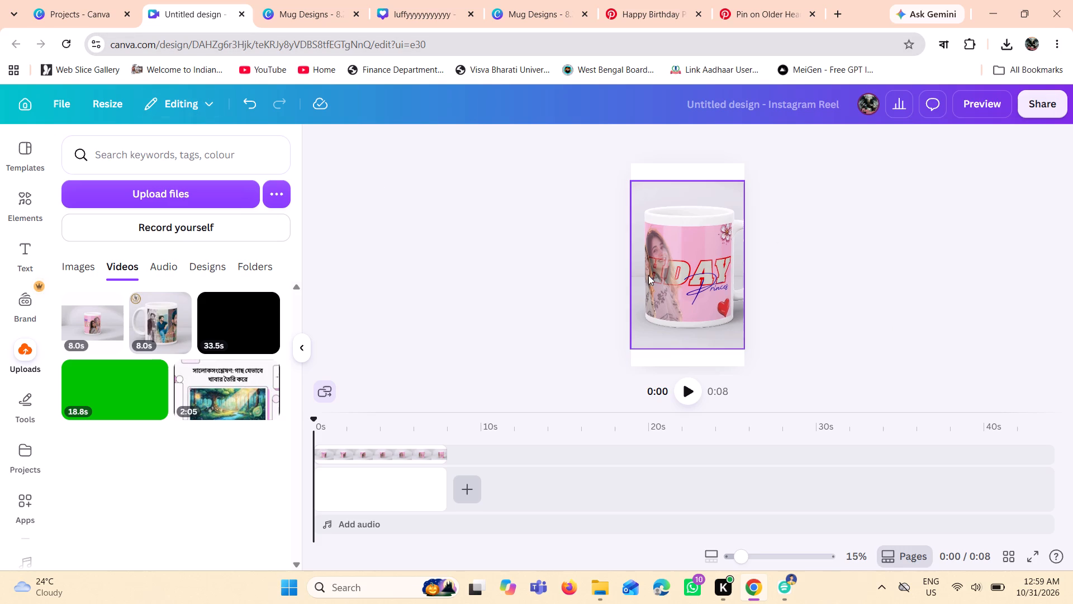
click(670, 345)
click(605, 148)
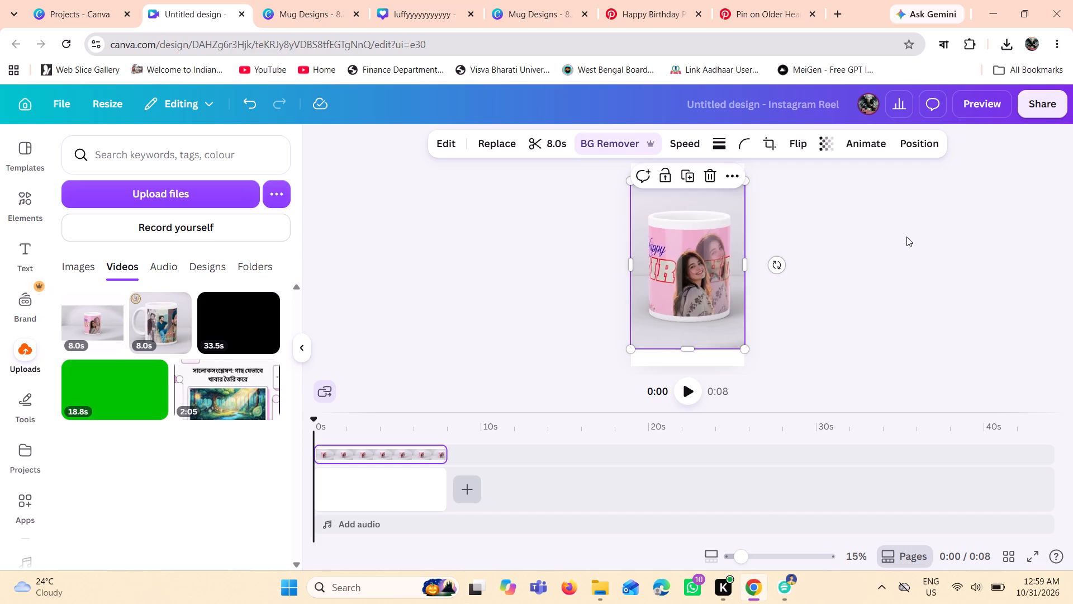
Try light blue for the reel page's background, and change it to dark blue from the default solid colours.
click(401, 479)
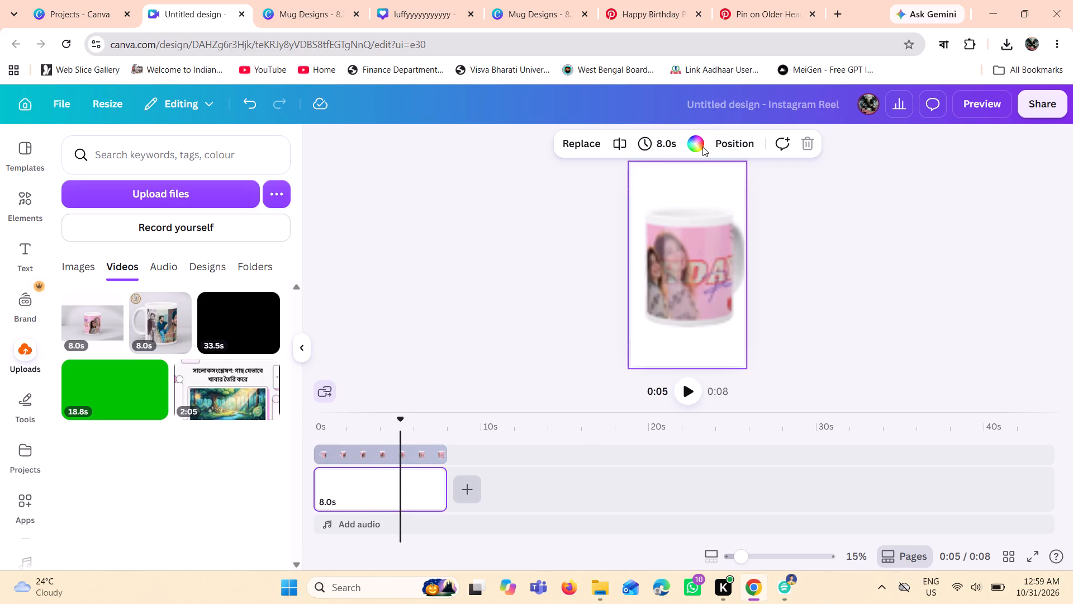
click(692, 140)
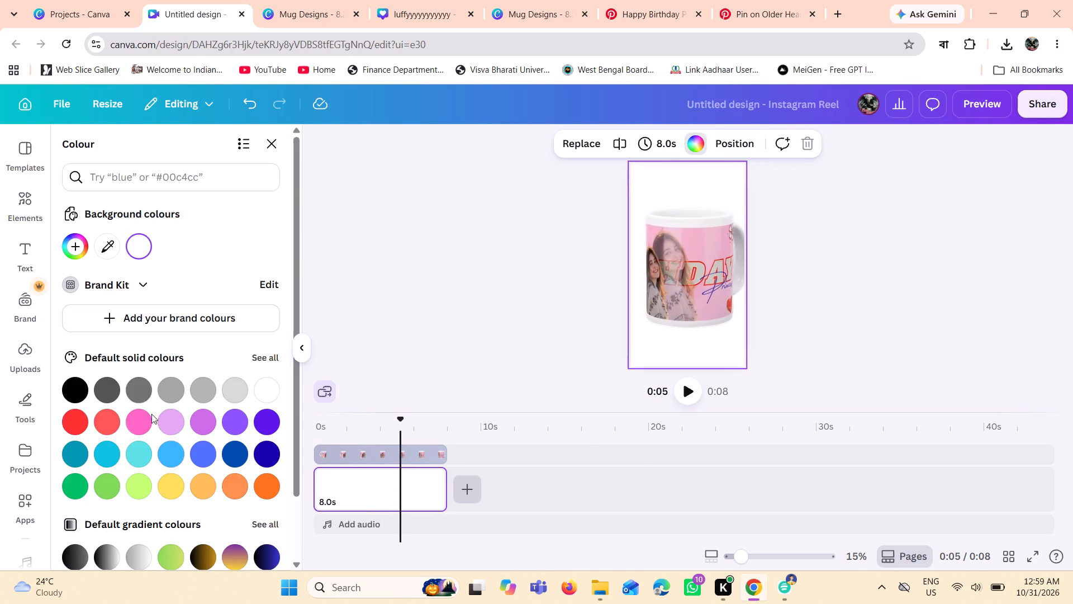
click(180, 464)
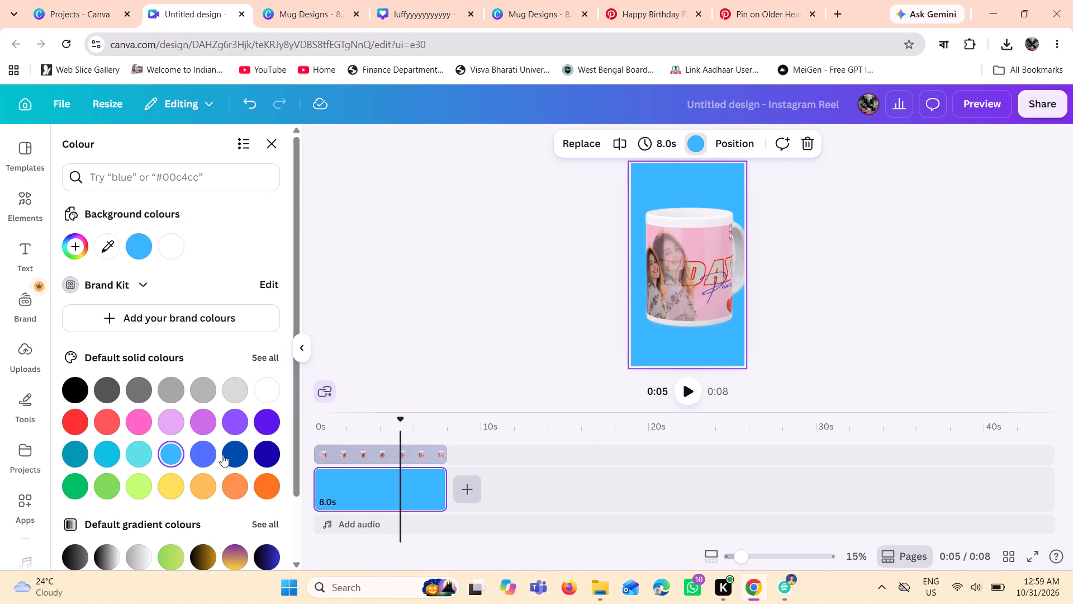
click(239, 451)
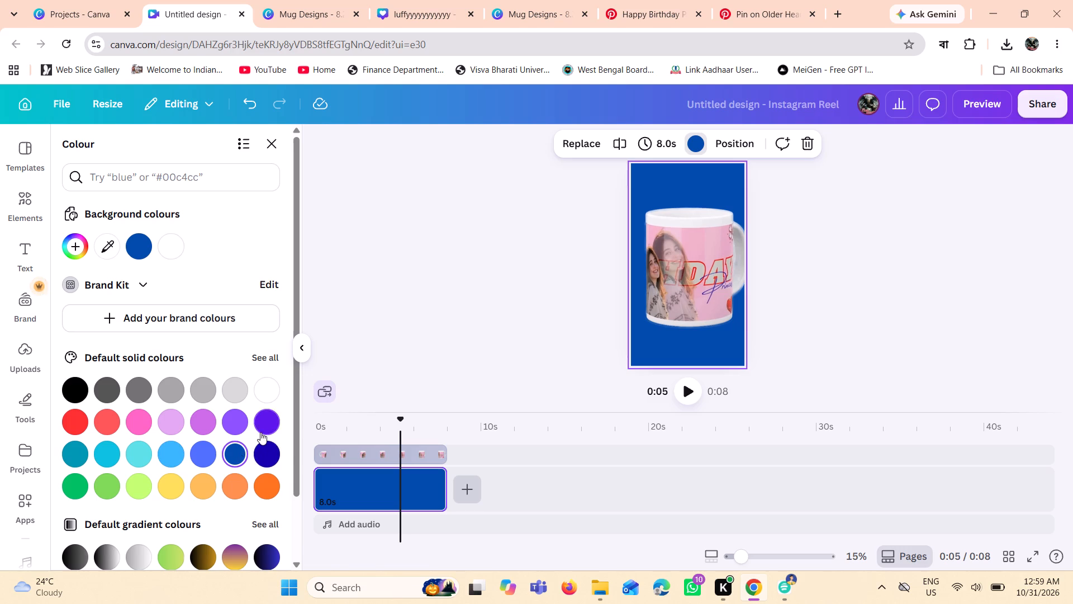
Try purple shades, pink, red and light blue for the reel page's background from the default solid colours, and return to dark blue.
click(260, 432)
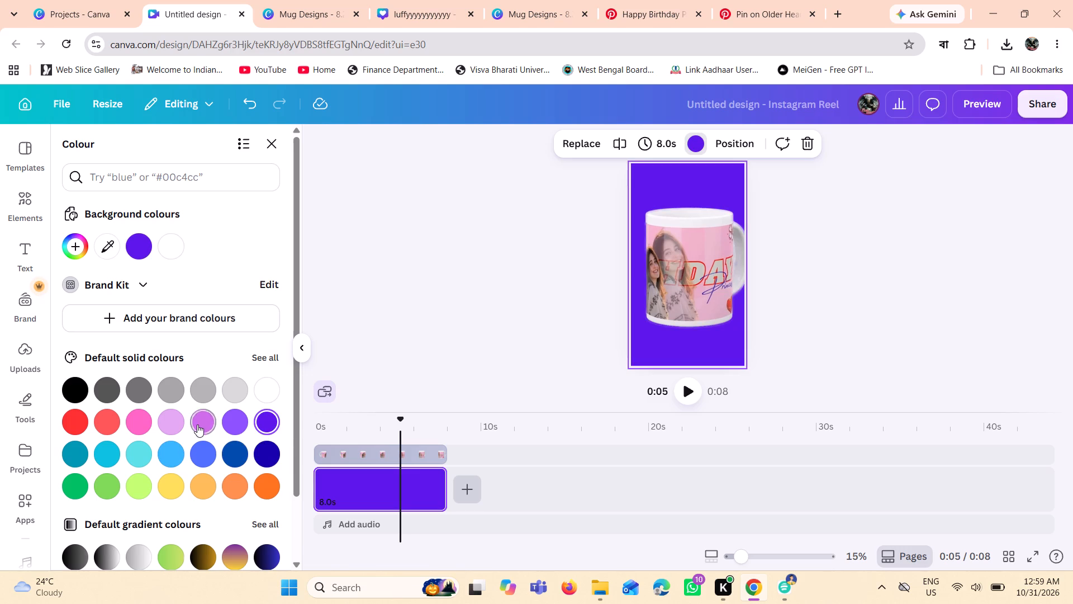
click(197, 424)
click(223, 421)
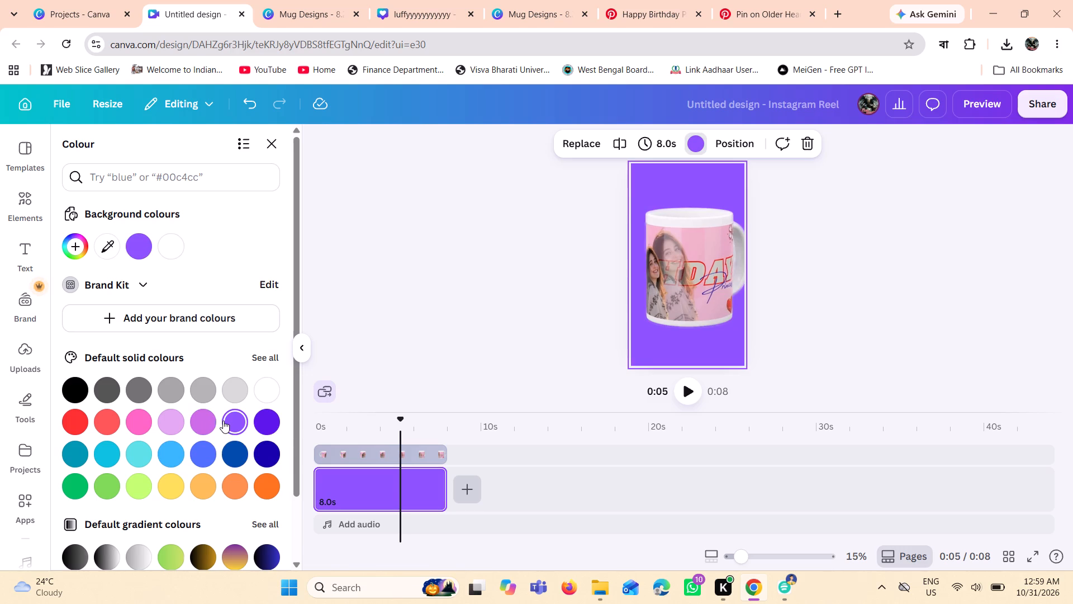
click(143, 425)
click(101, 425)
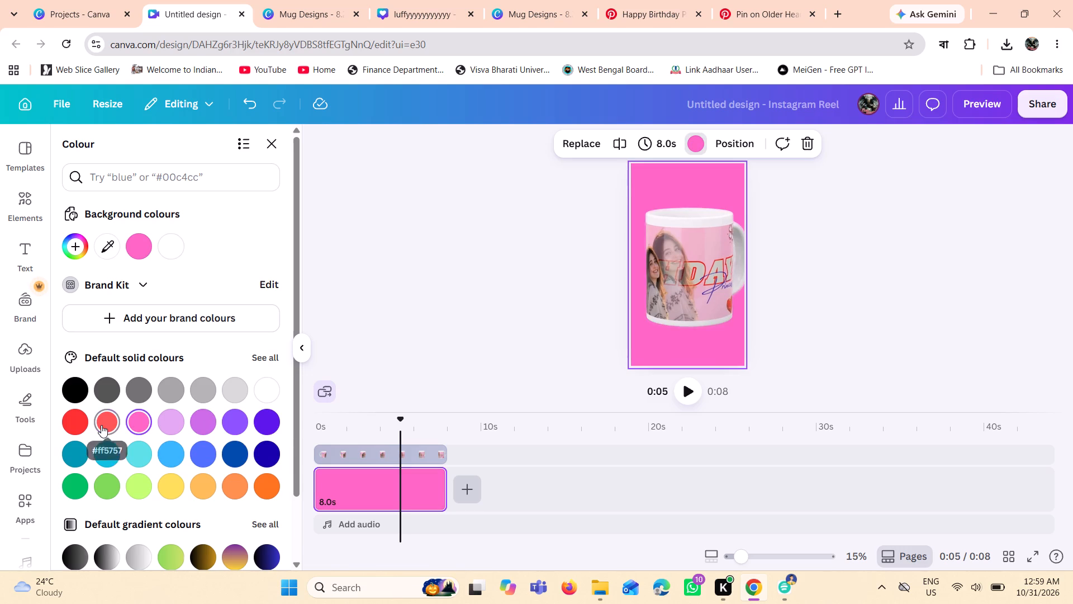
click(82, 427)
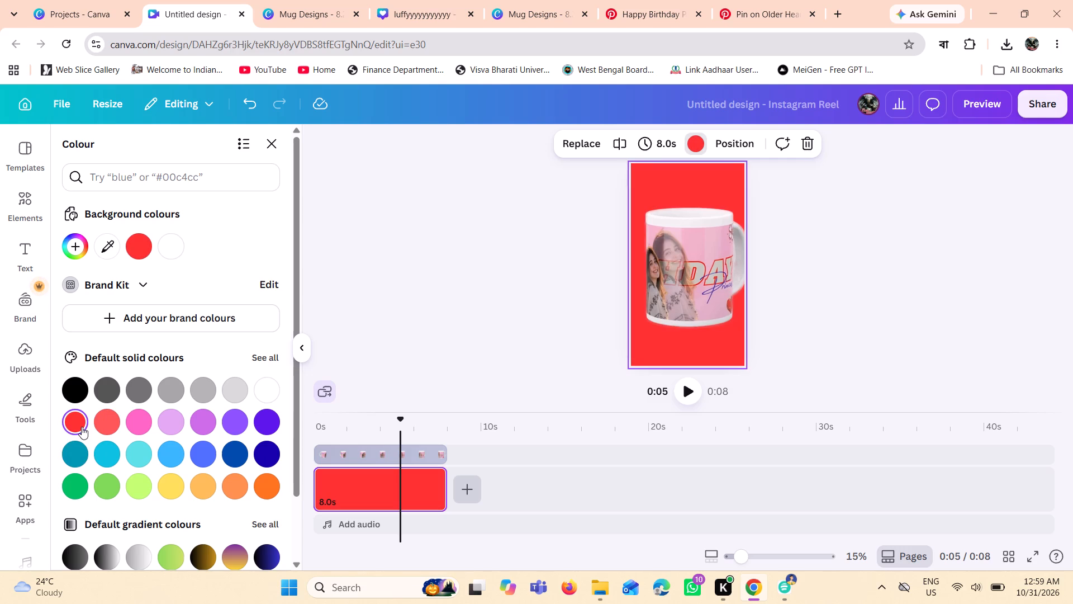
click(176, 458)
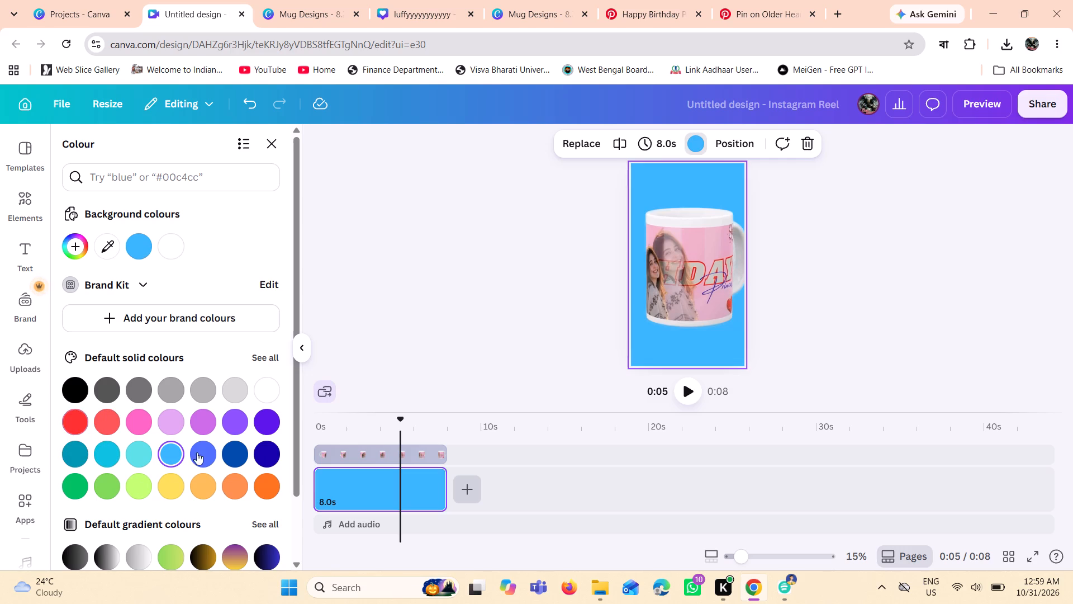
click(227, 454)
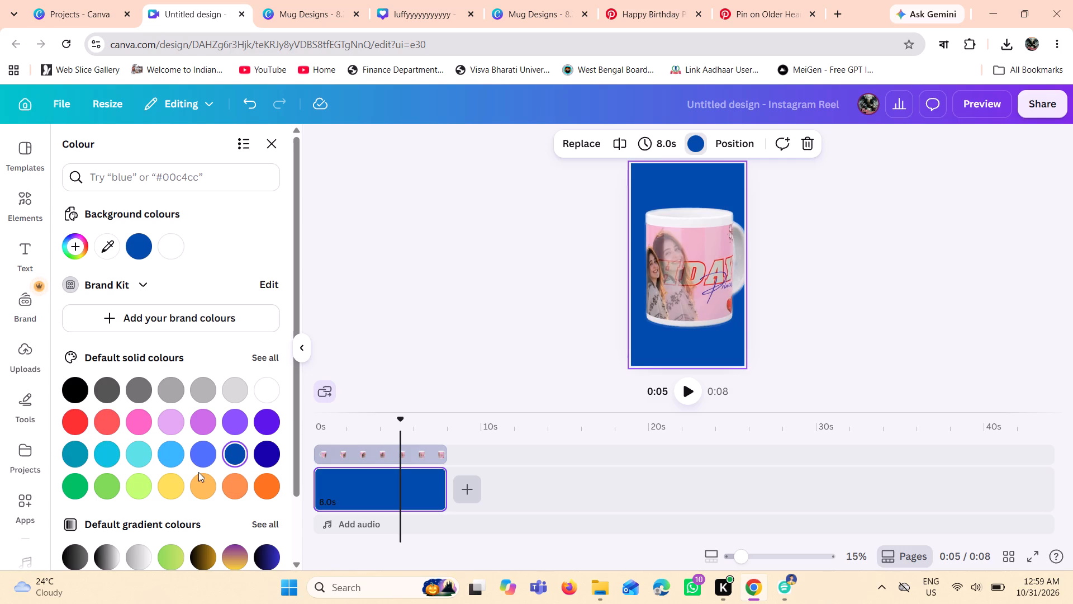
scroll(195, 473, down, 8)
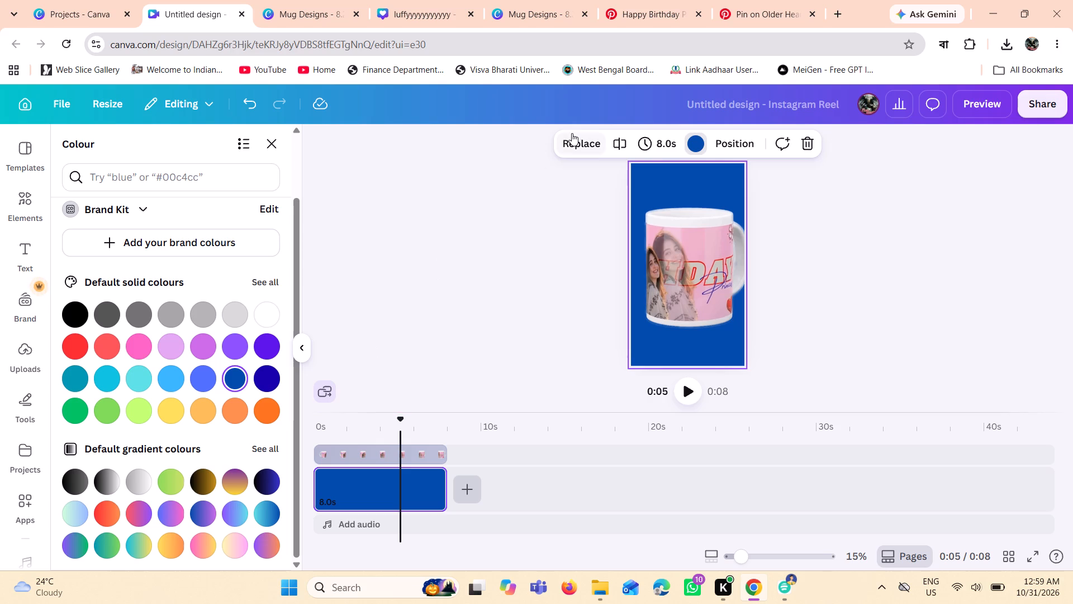
Switch to Pinterest and browse the dark stage and podium pictures for a background image for the mug reel.
click(754, 0)
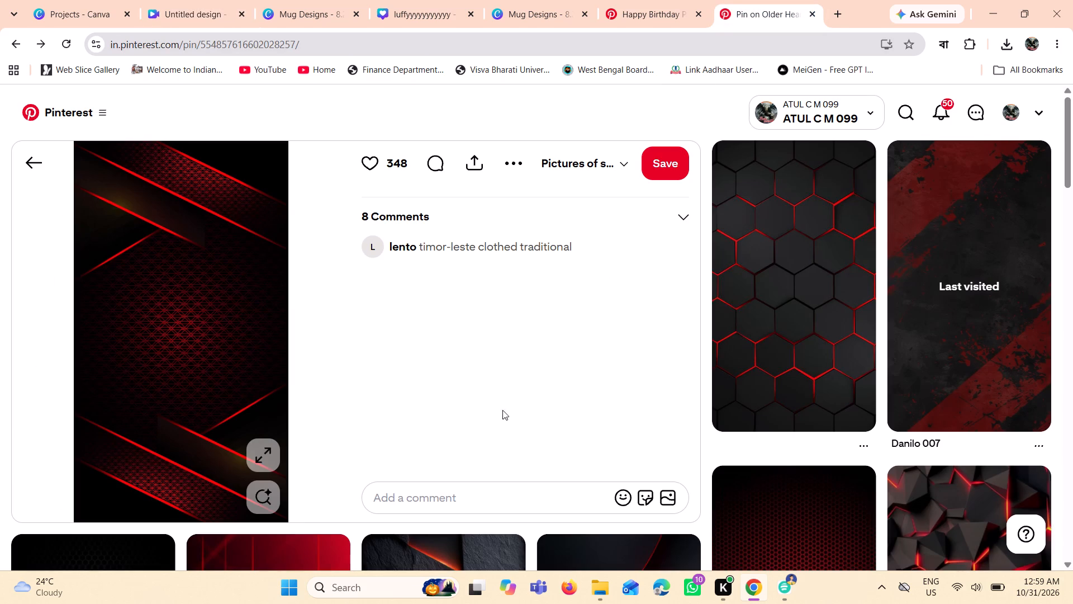
scroll(498, 395, down, 12)
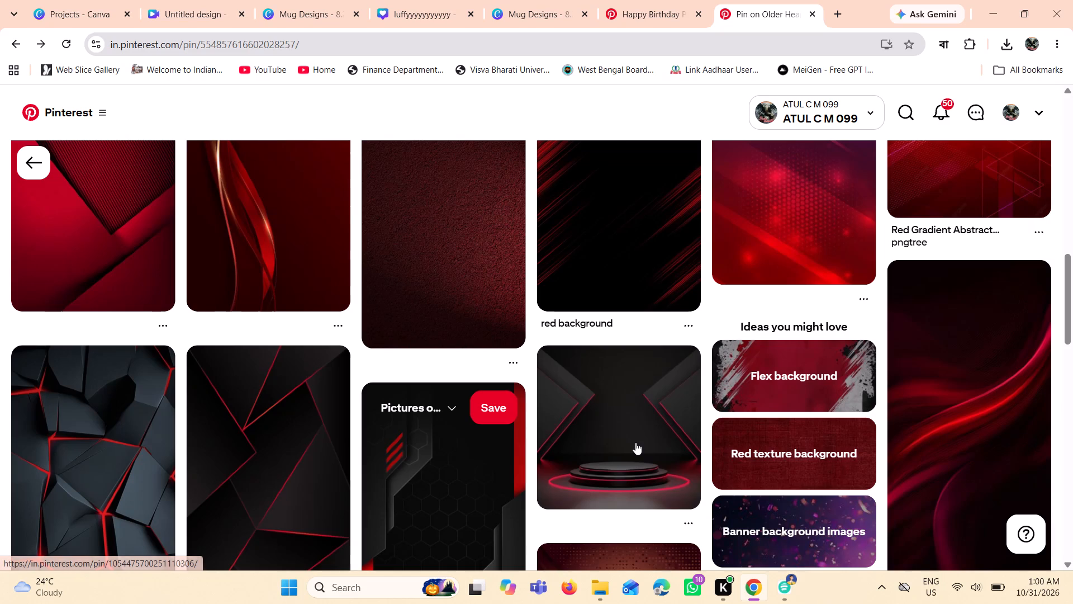
click(635, 442)
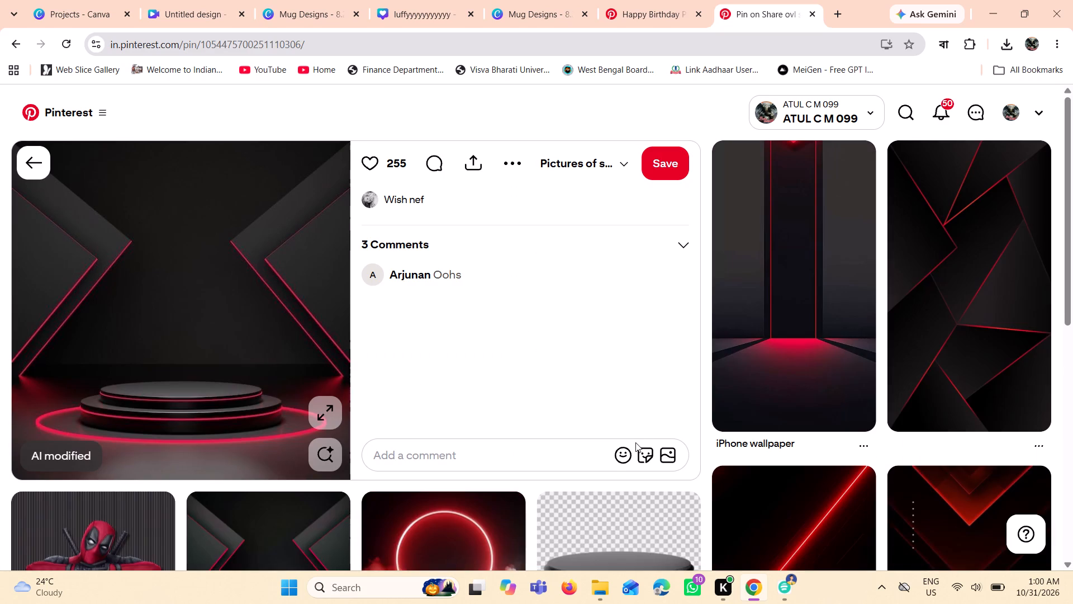
scroll(635, 442, down, 2)
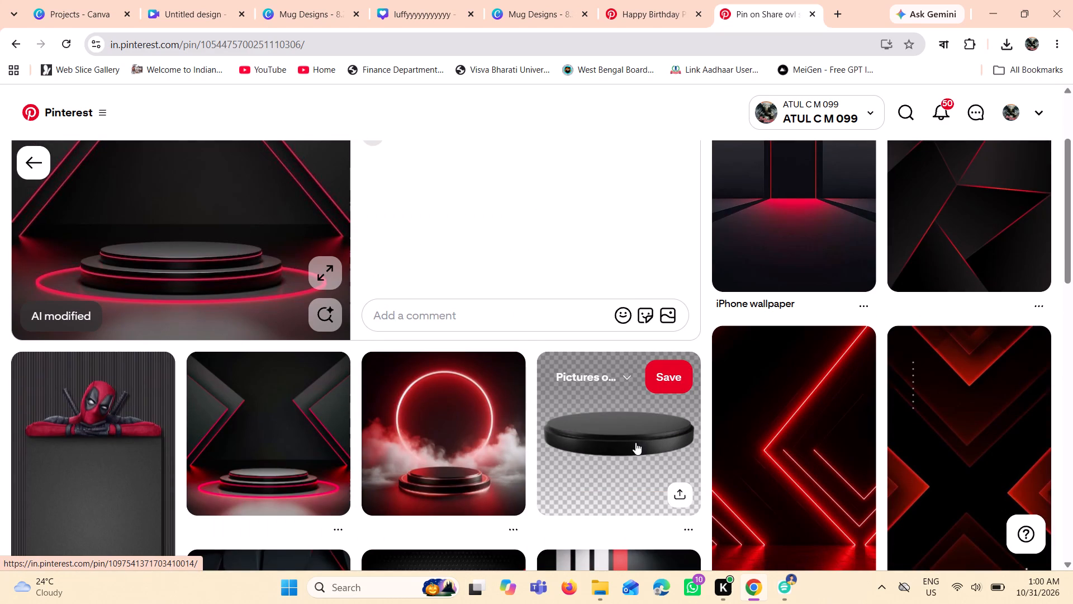
scroll(635, 442, down, 10)
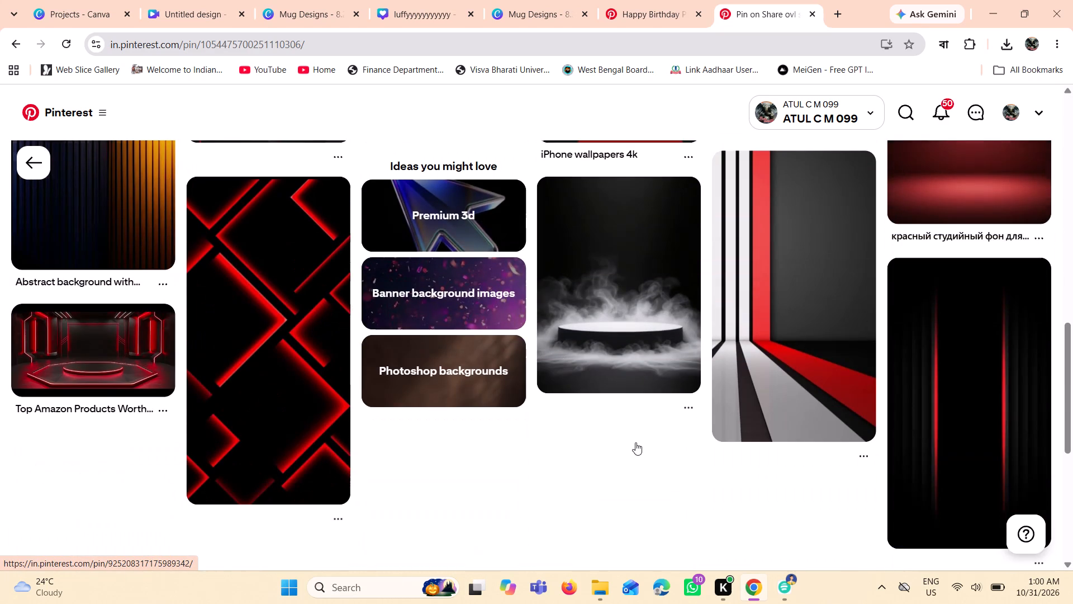
scroll(635, 442, up, 4)
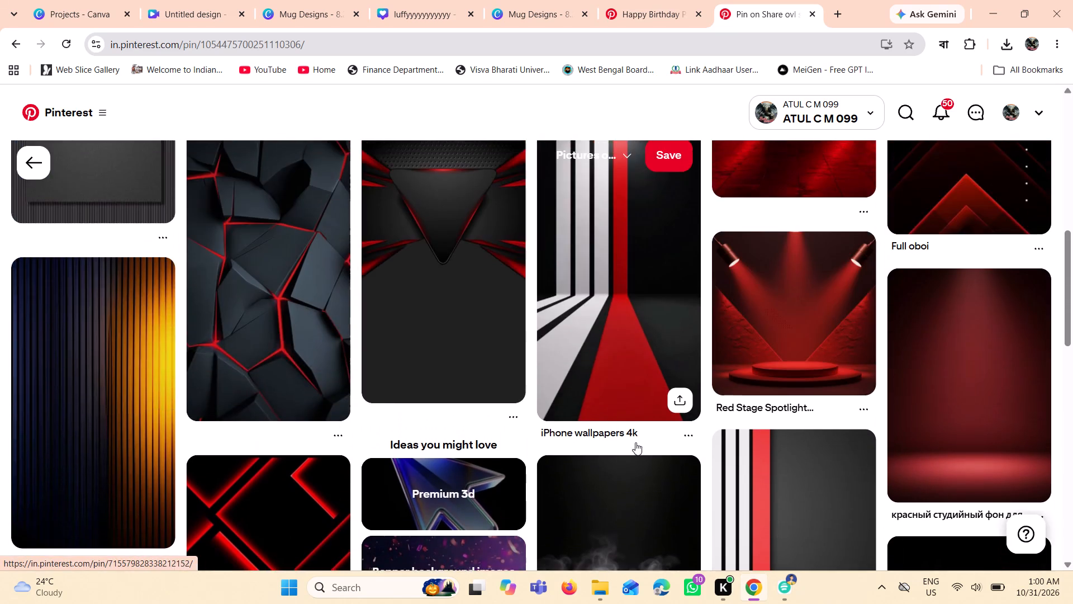
scroll(635, 442, down, 5)
scroll(635, 442, up, 4)
scroll(635, 442, down, 4)
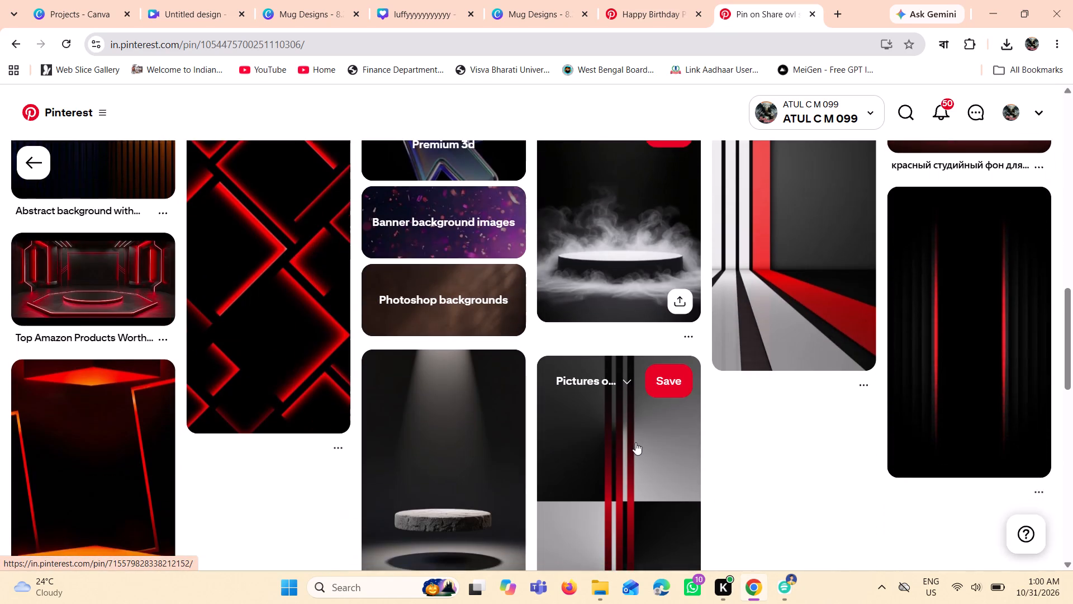
scroll(635, 442, down, 3)
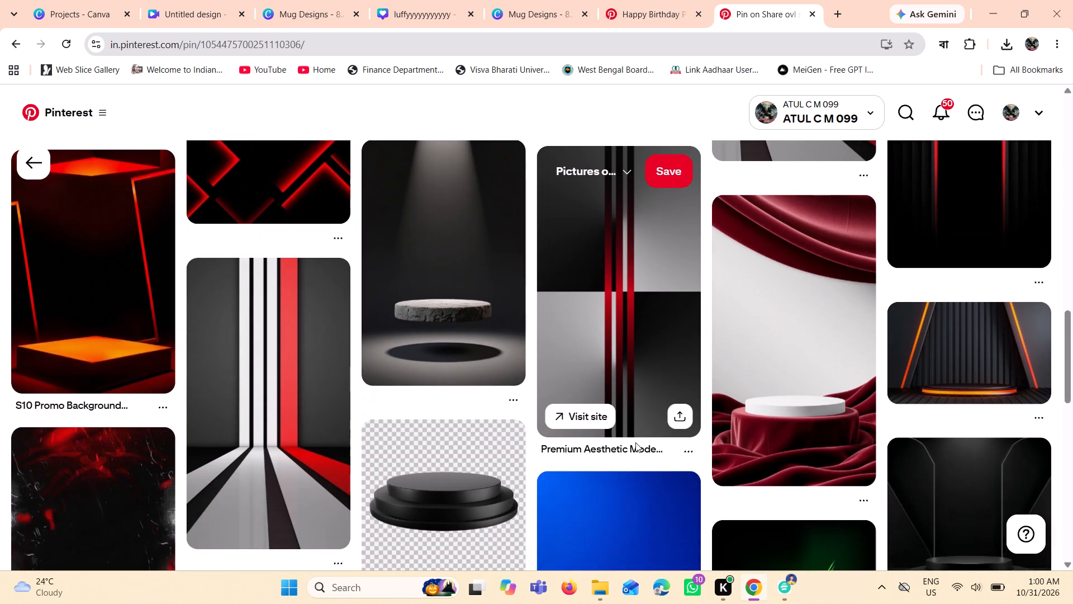
Open the Pinterest picture of a round stone slab floating under a spotlight and browse its related pictures.
scroll(635, 443, up, 4)
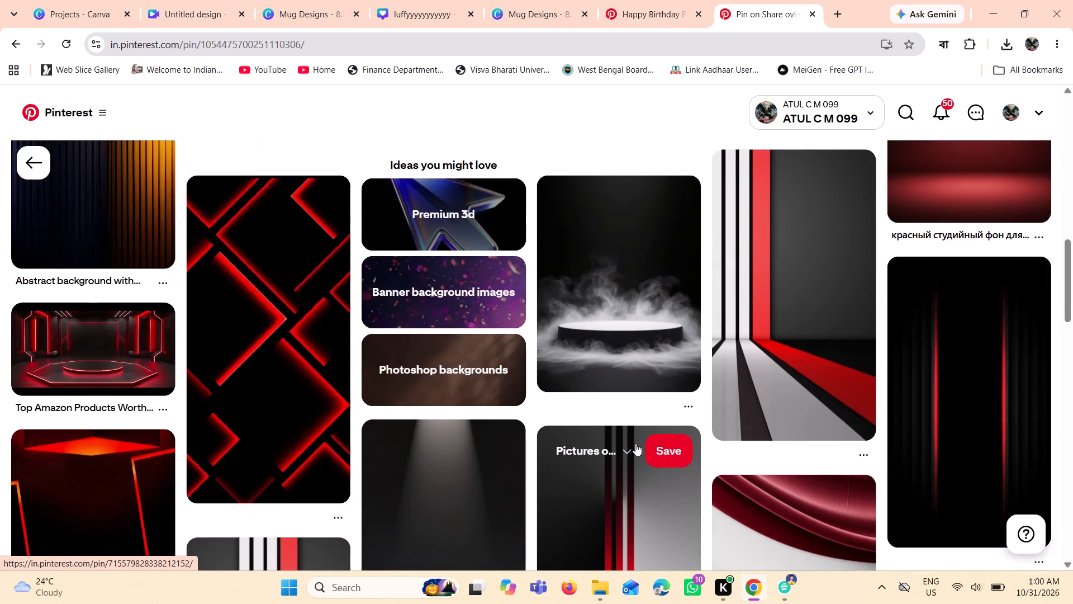
scroll(635, 443, down, 3)
click(487, 386)
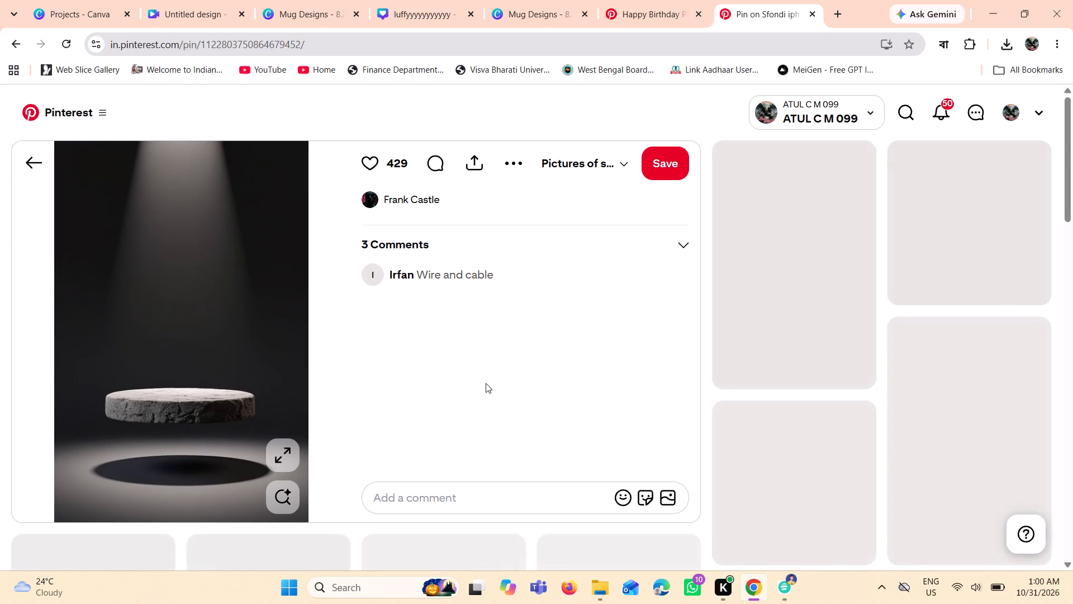
scroll(495, 376, down, 4)
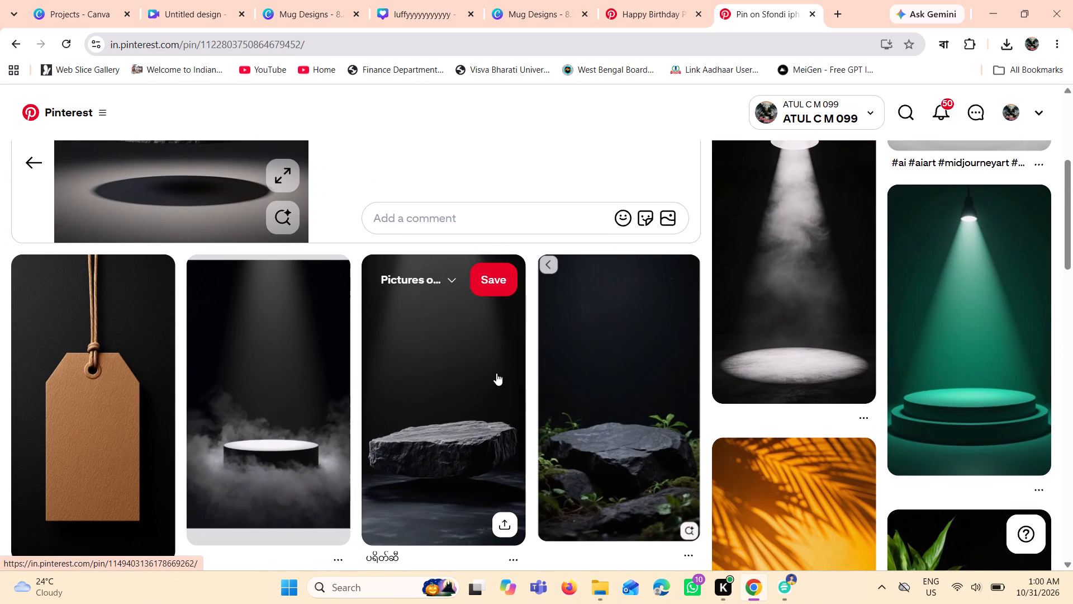
scroll(496, 373, down, 2)
scroll(496, 373, up, 10)
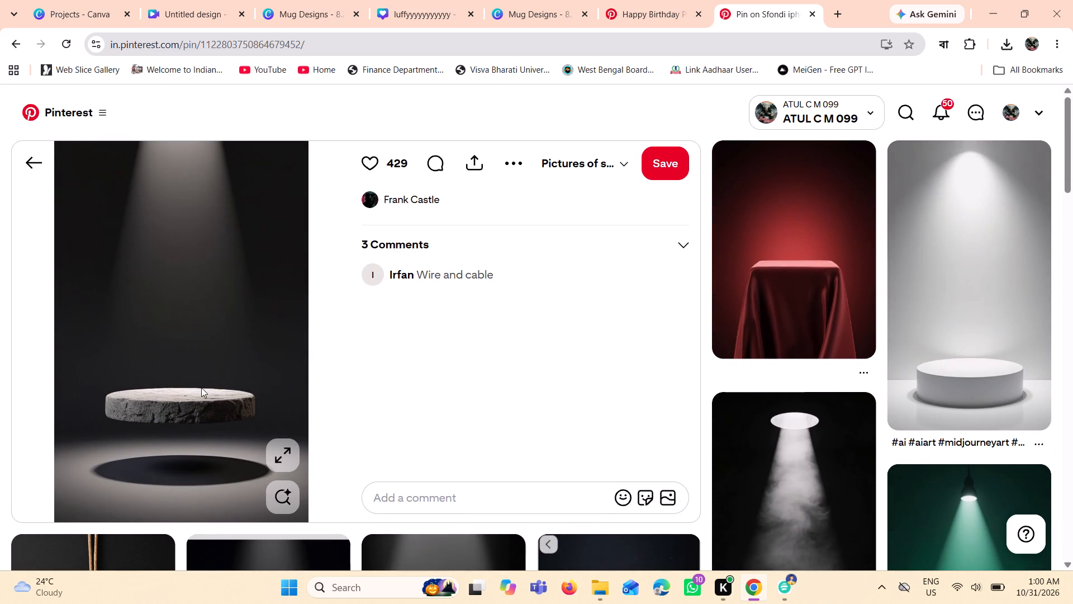
Bring the floating stone slab picture into the Canva reel and set it as the page background behind the mug.
drag(198, 388, 198, 0)
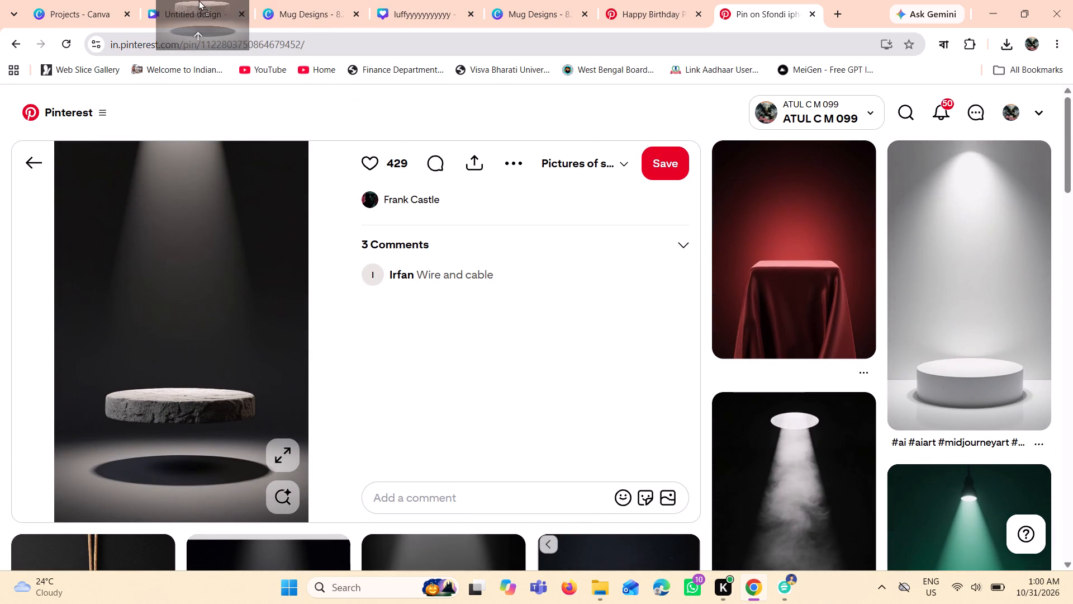
drag(198, 0, 391, 474)
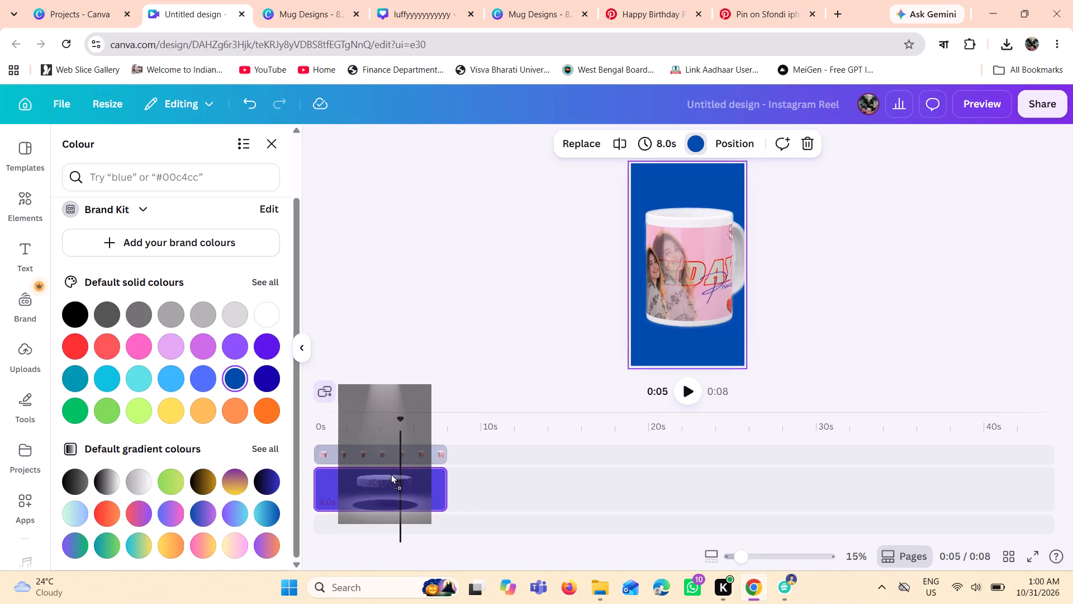
drag(391, 474, 391, 474)
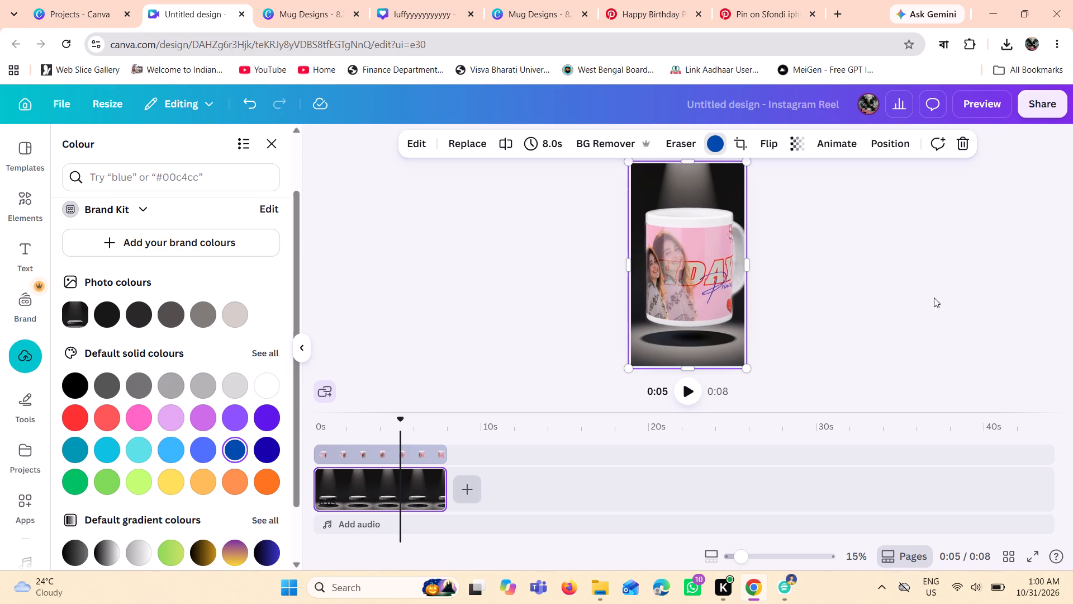
Detach the stone slab picture from the page background by shrinking it to about 1,058 × 1,881.
scroll(851, 328, up, 2)
scroll(802, 278, up, 2)
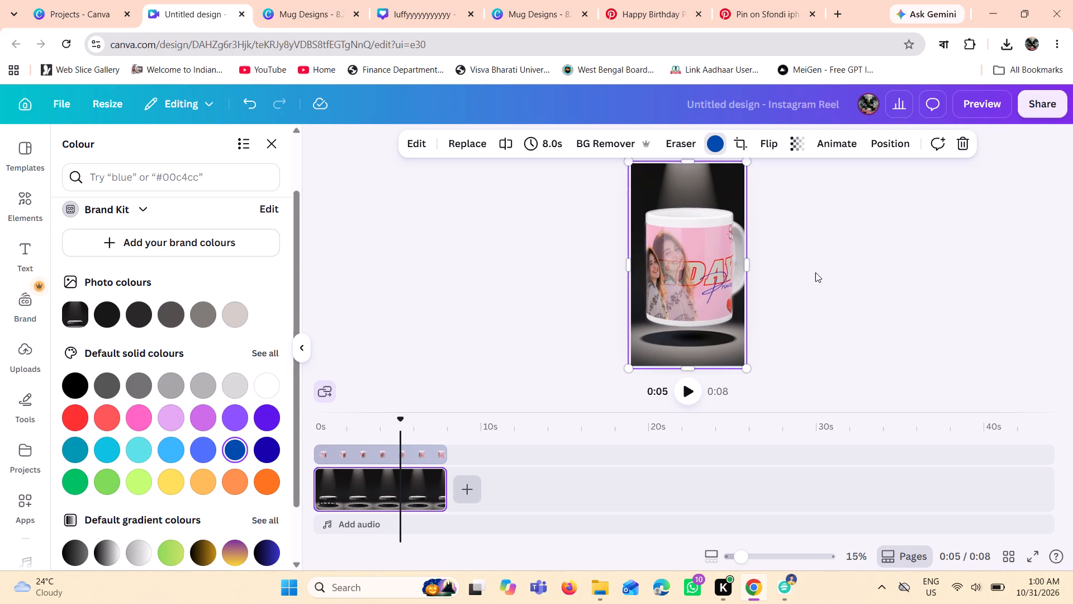
scroll(815, 272, up, 3)
drag(630, 369, 648, 369)
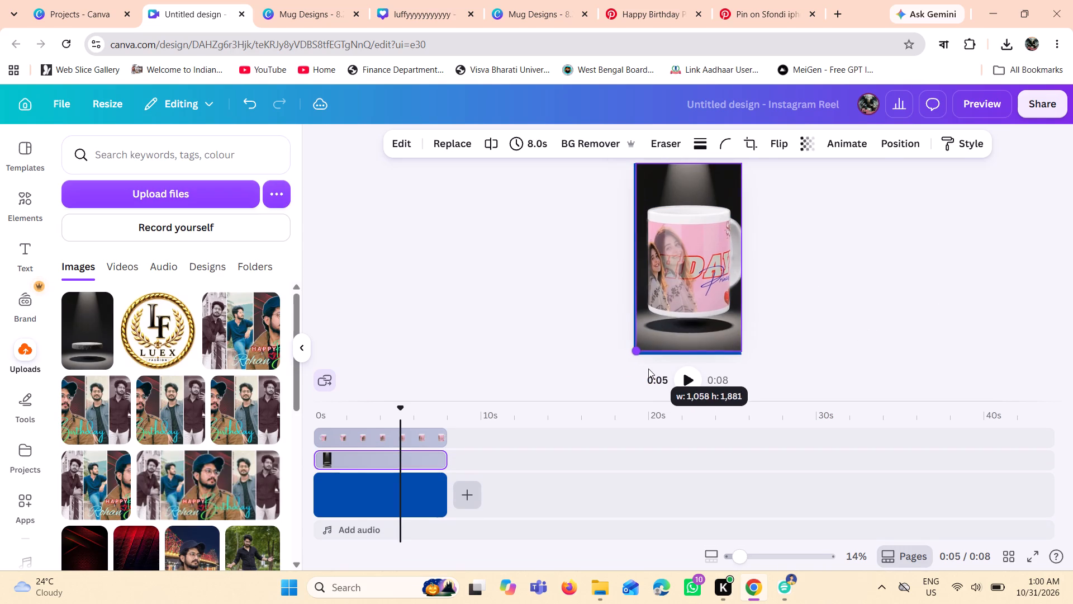
Enlarge the spotlit black podium image behind the mug until it covers the whole reel page.
drag(648, 369, 651, 379)
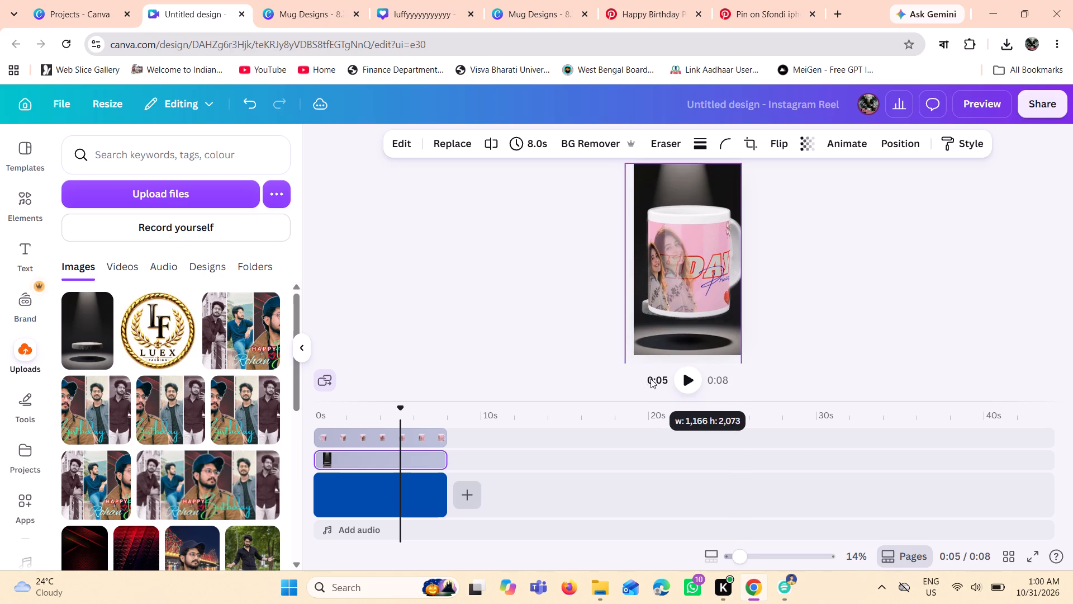
drag(651, 379, 654, 370)
scroll(656, 370, up, 4)
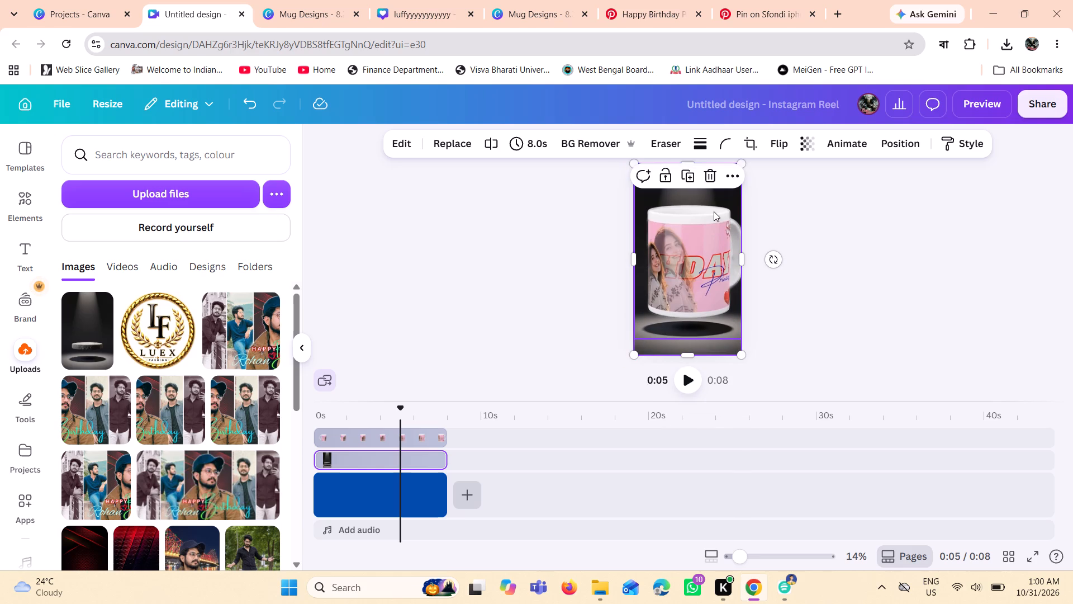
click(746, 163)
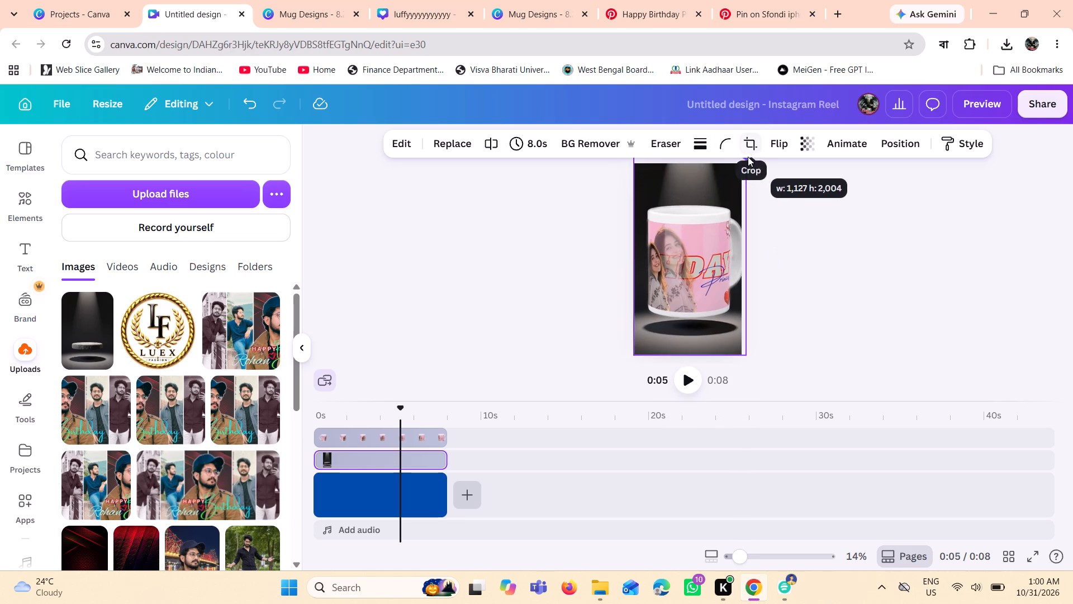
Shrink the mug video and place it just above the floating stone podium.
click(682, 291)
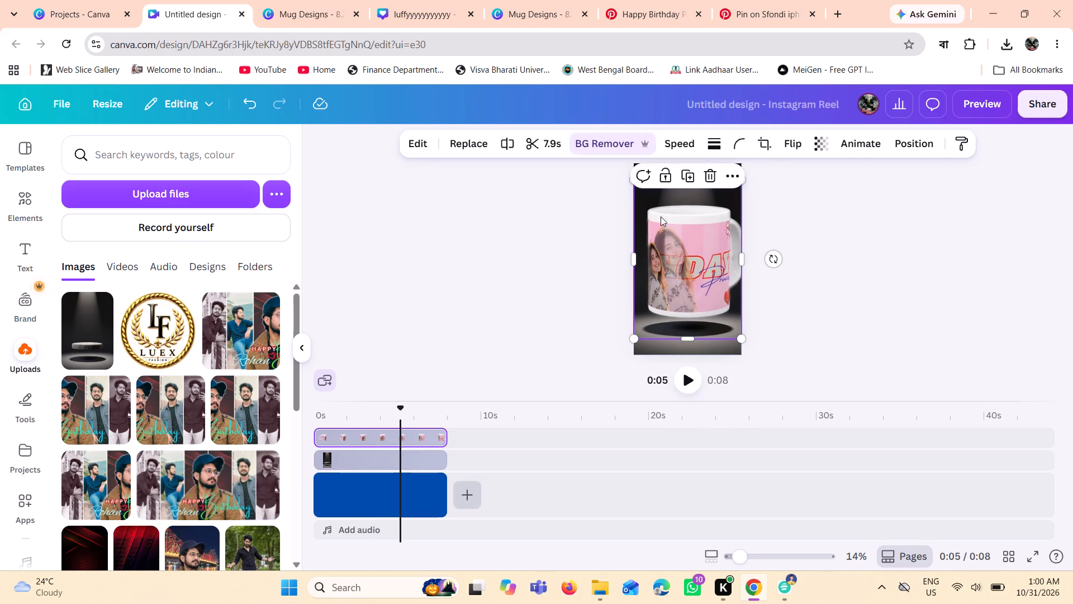
drag(635, 339, 648, 318)
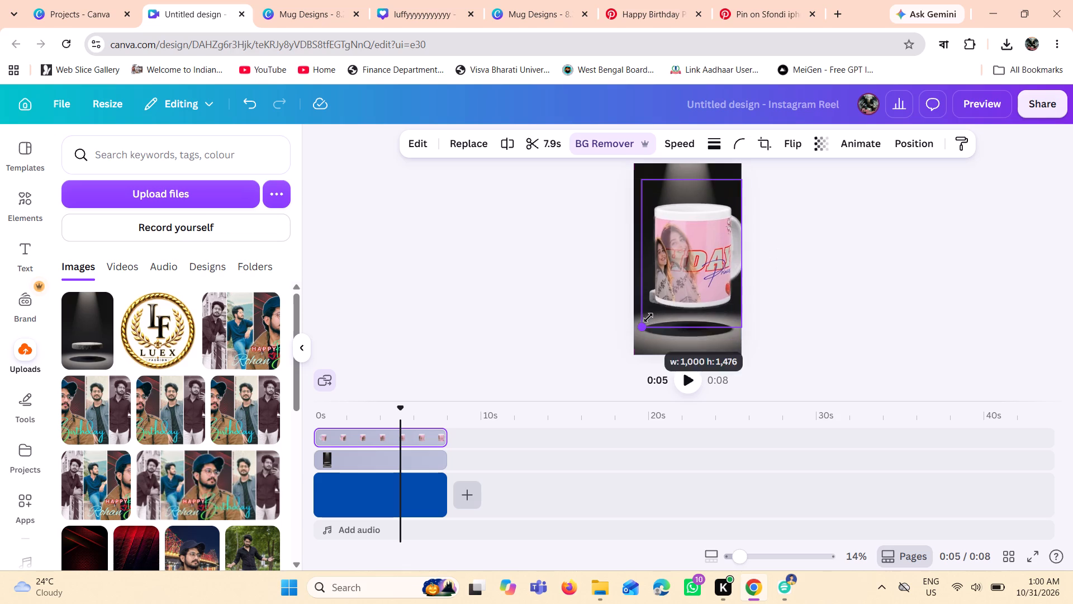
drag(648, 318, 654, 308)
drag(714, 247, 699, 245)
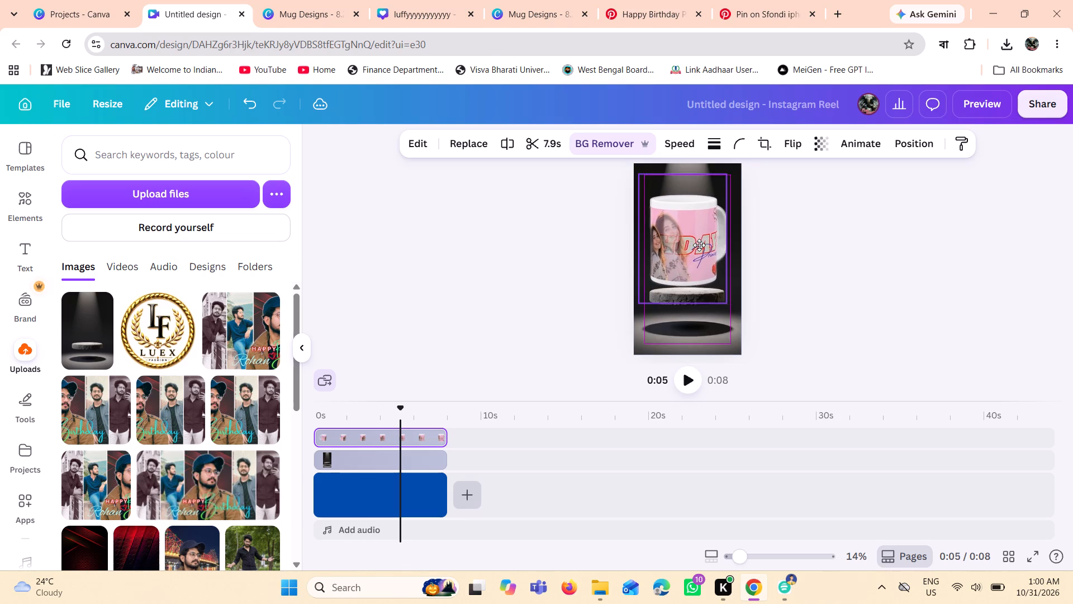
drag(699, 245, 700, 247)
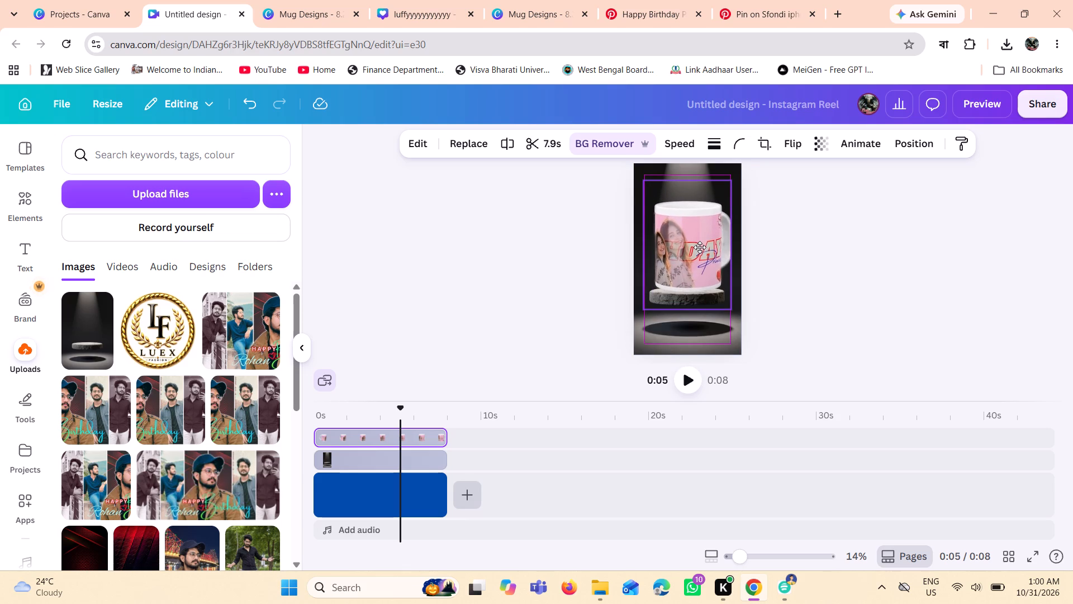
drag(700, 247, 699, 245)
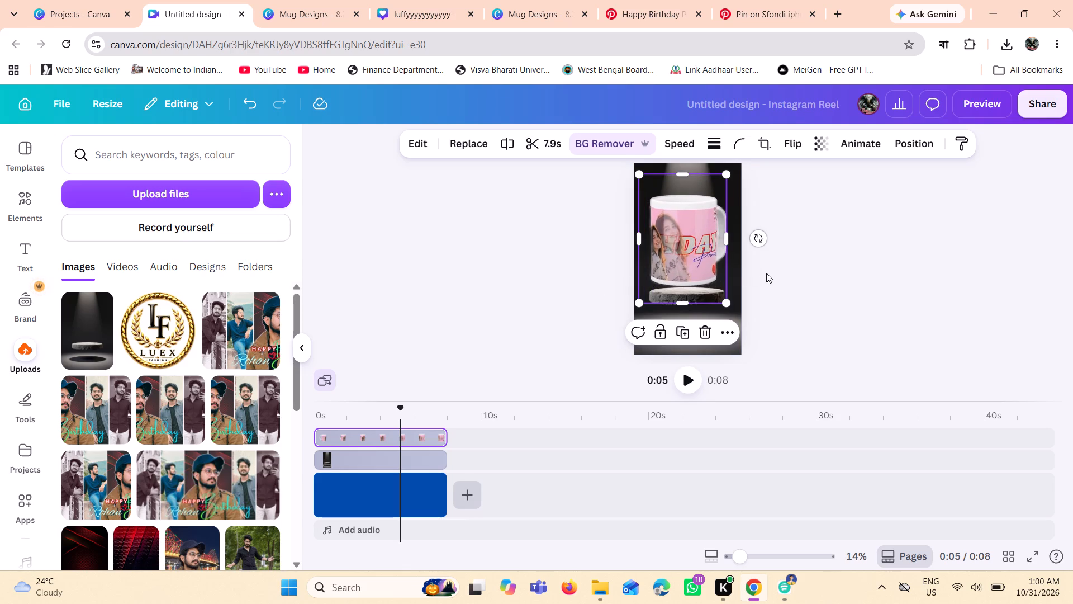
Tilt the mug video slightly counter-clockwise above the podium.
click(672, 239)
drag(757, 240, 763, 234)
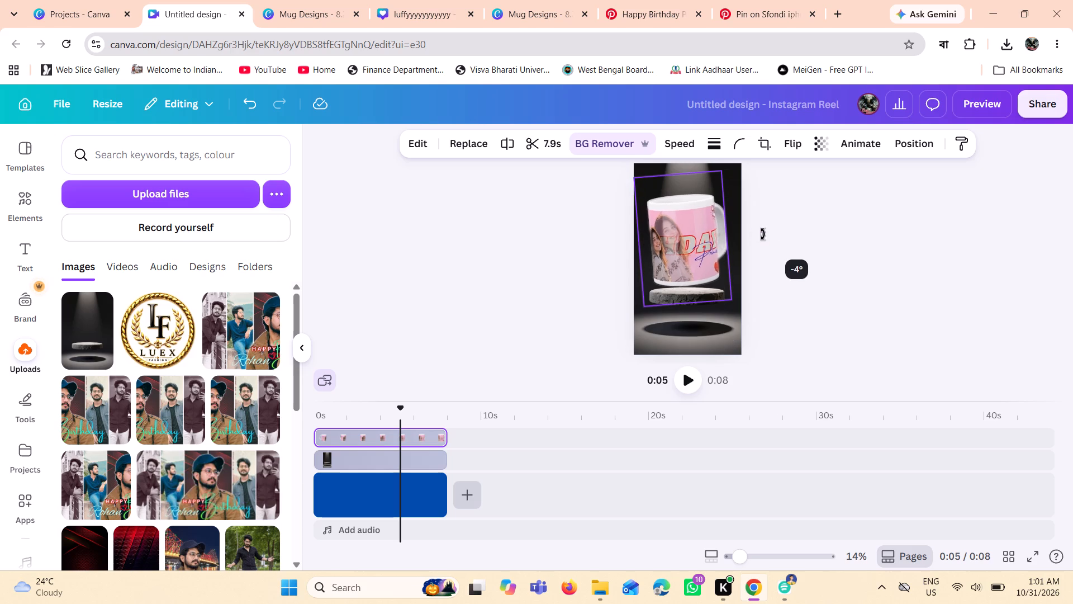
drag(763, 234, 767, 227)
click(853, 270)
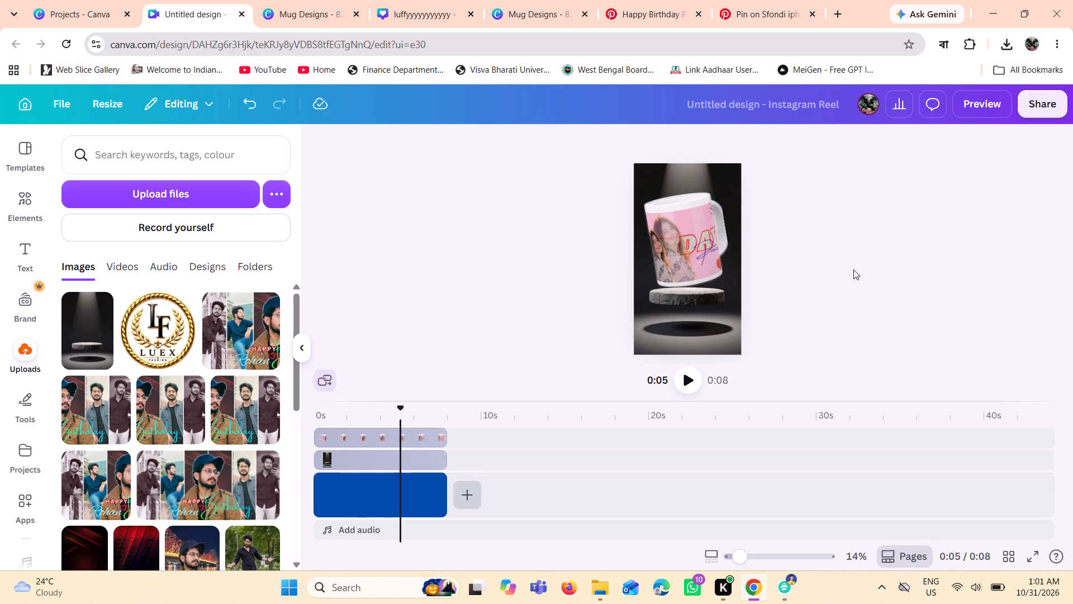
Extend the tilted mug video's crop slightly on the handle side.
click(683, 272)
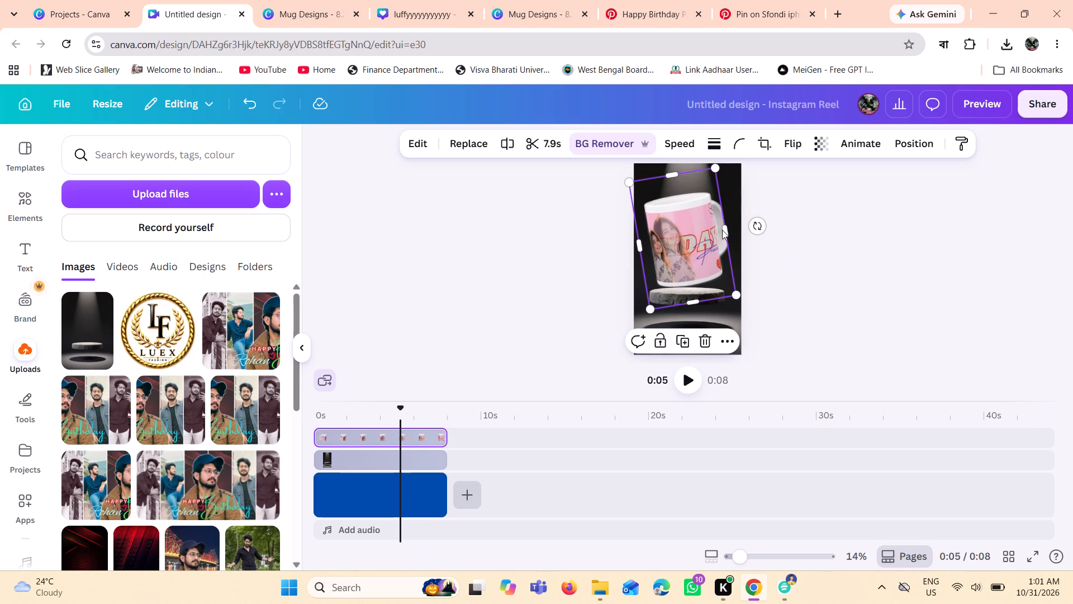
drag(722, 230, 729, 229)
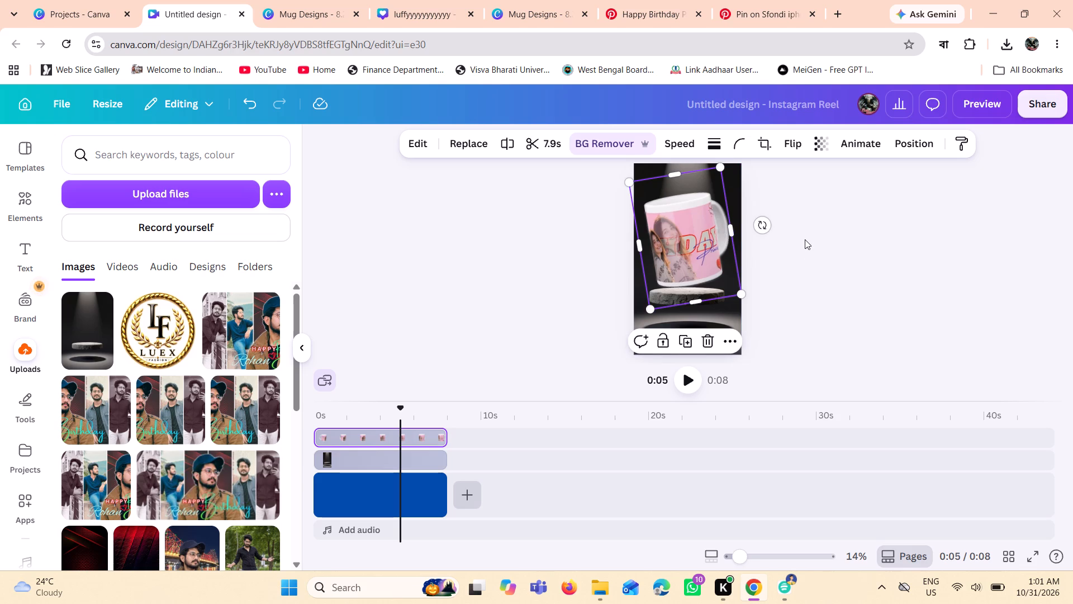
click(805, 239)
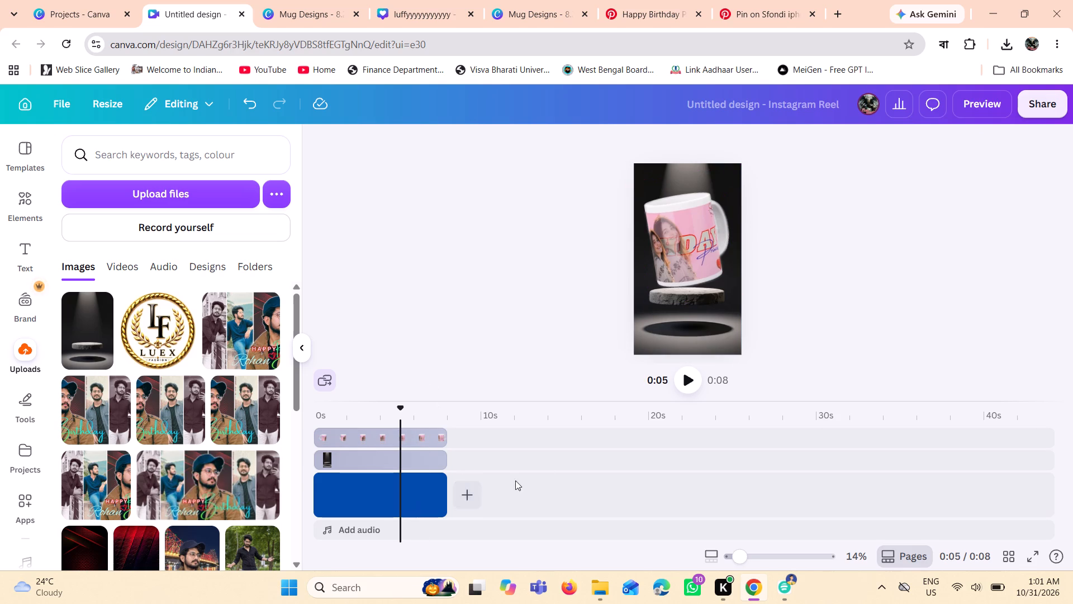
Play the reel to its end to check the mug and handle against the podium background.
click(682, 380)
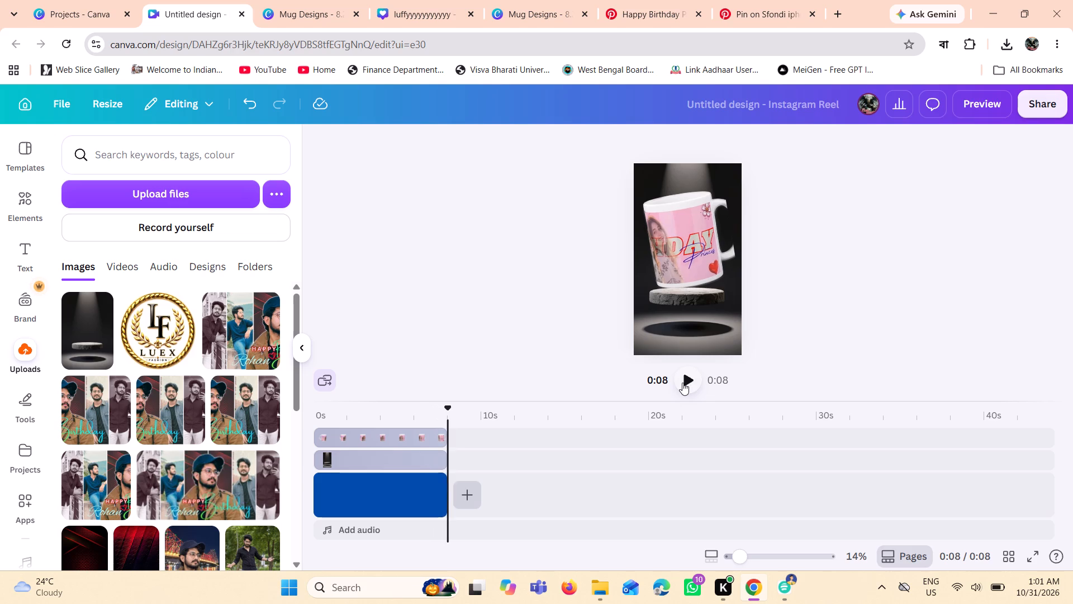
click(685, 250)
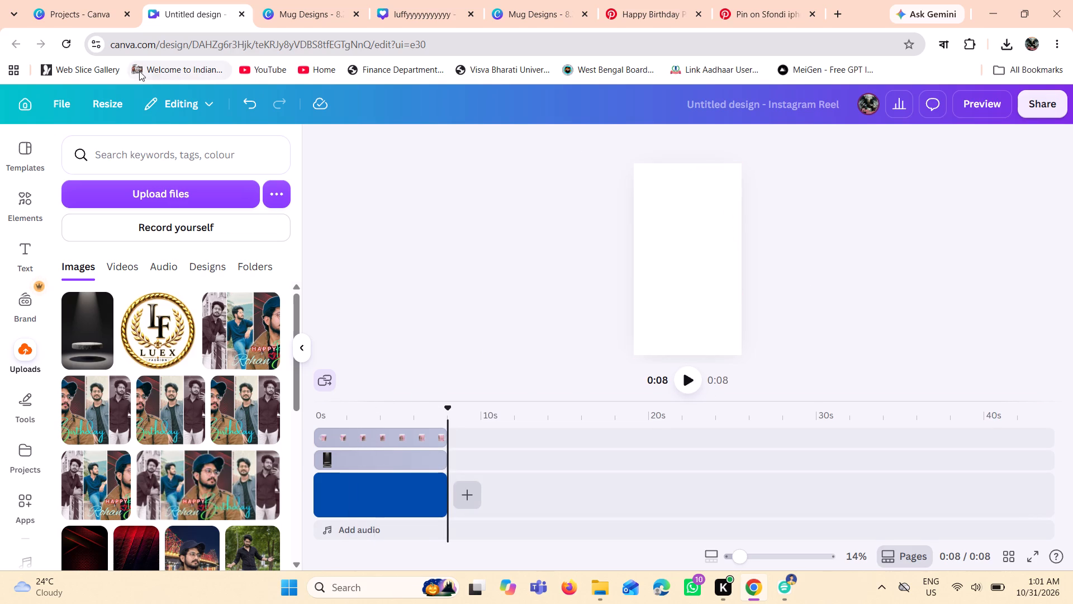
Reload the Instagram Reel design page in the browser.
click(66, 49)
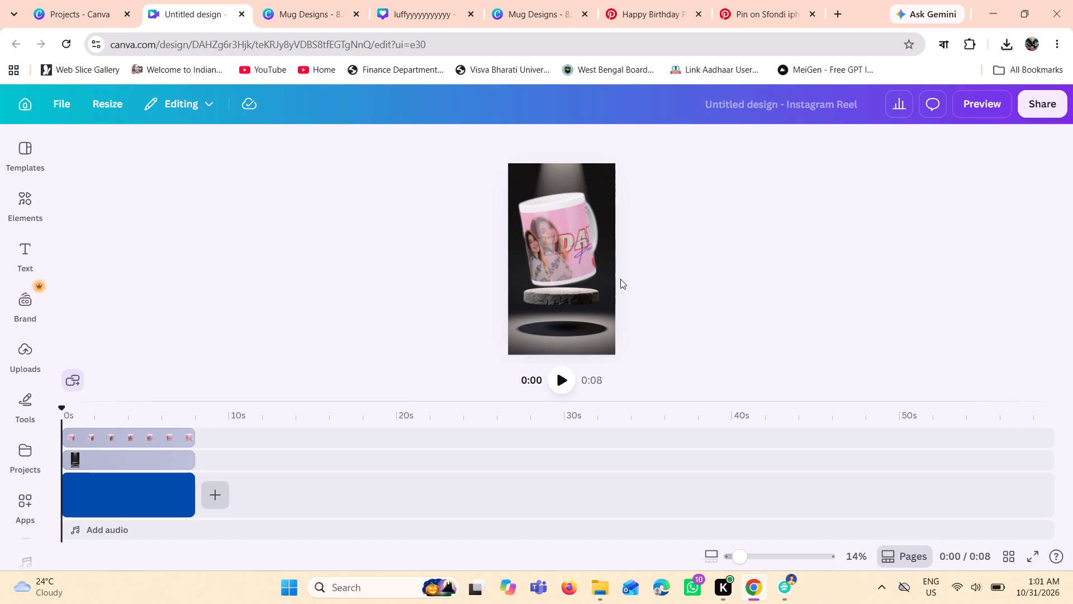
Widen the tilted mug video's crop on the handle side past the reel page's edge.
click(564, 237)
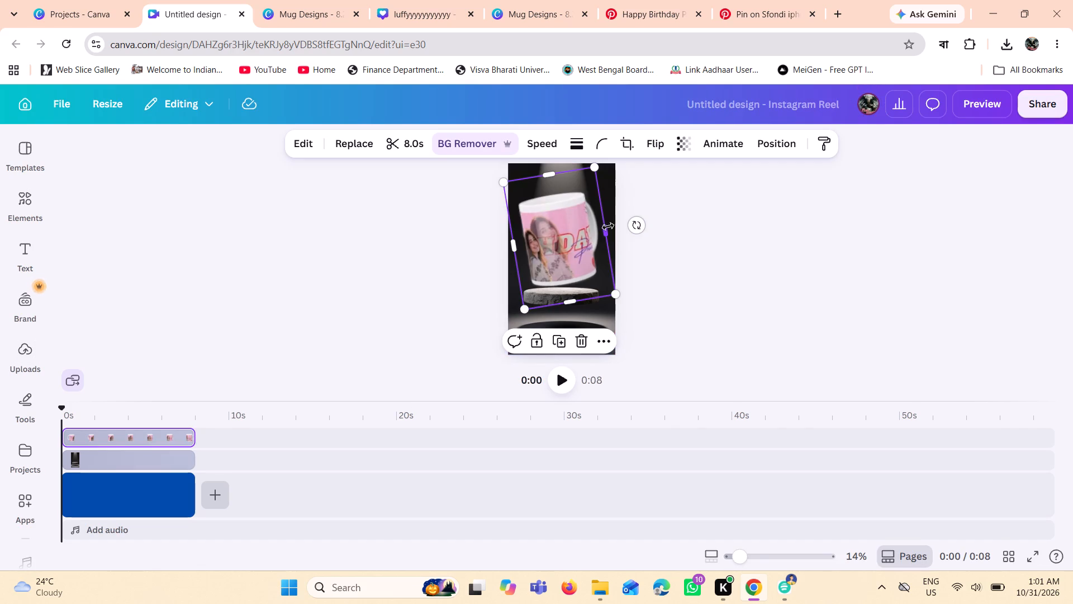
drag(608, 226, 634, 221)
click(781, 259)
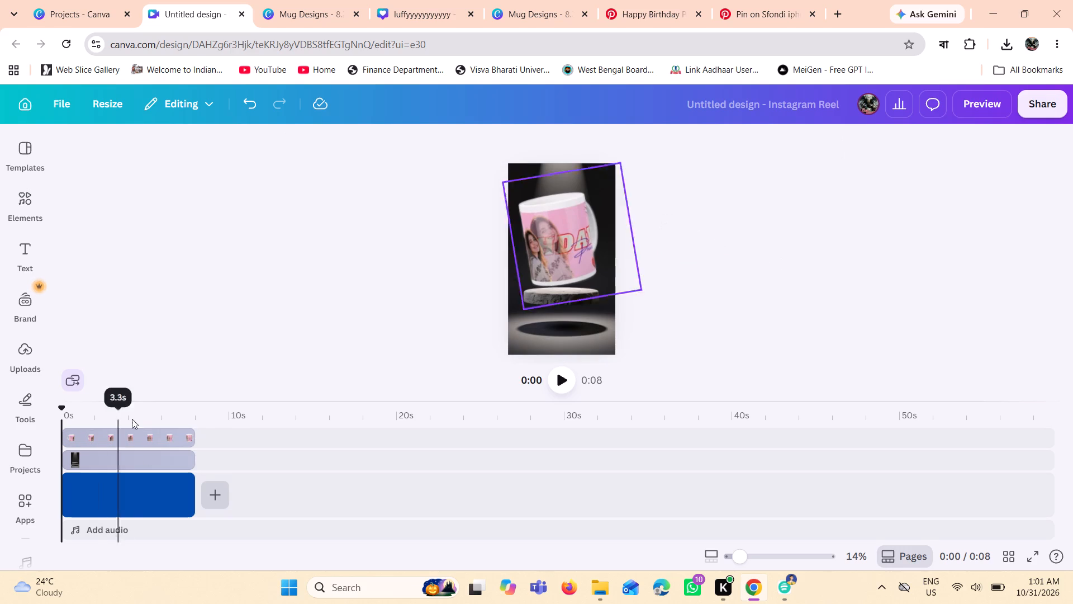
Play the reel to its end to check the mug's handle against the podium background.
click(558, 375)
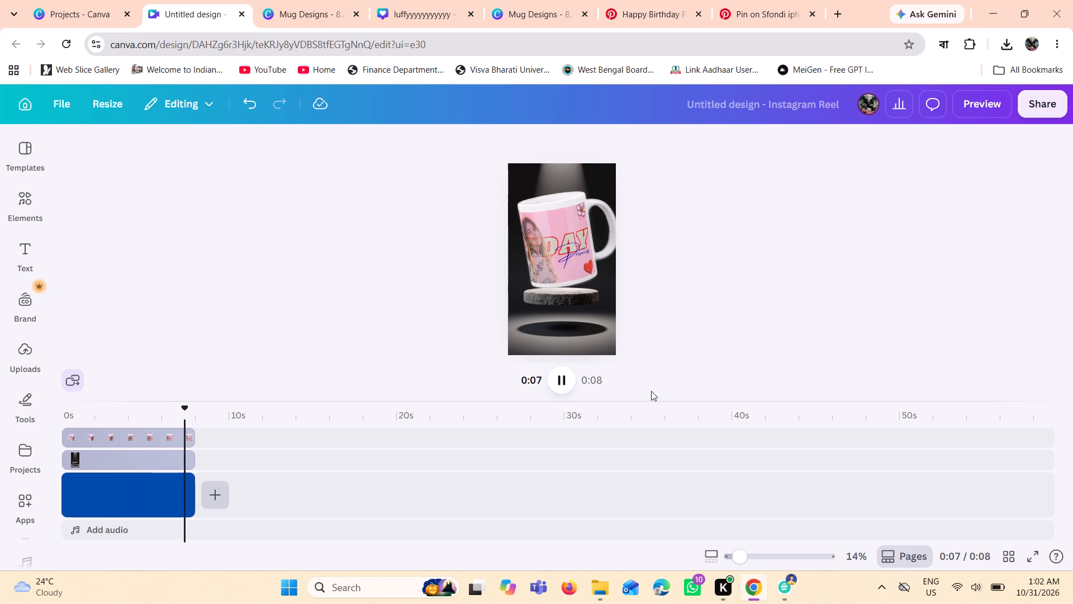
click(559, 229)
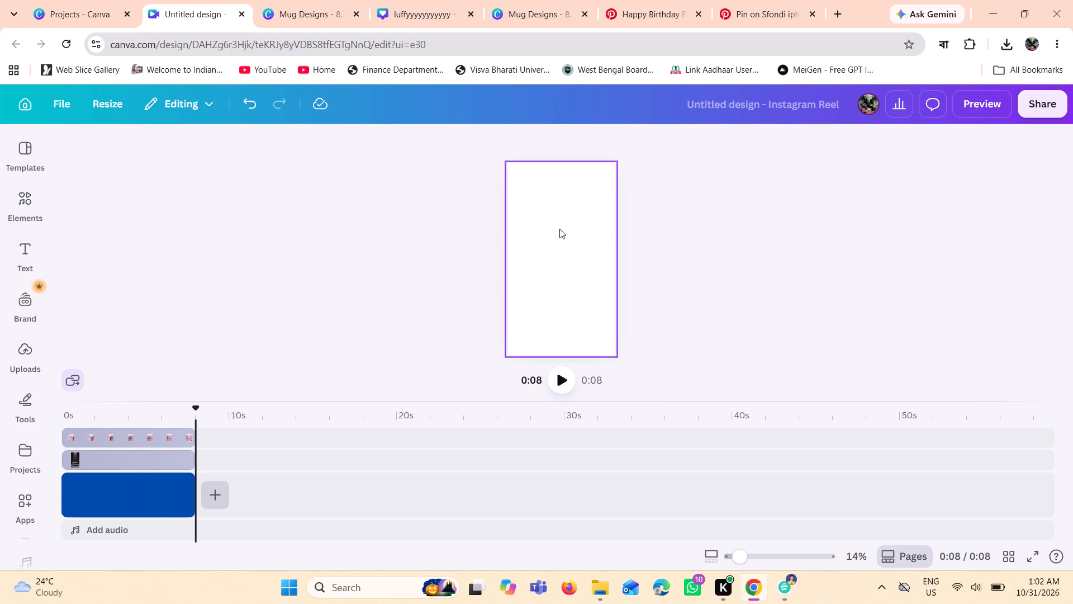
Widen the tilted mug video's crop on the side opposite the handle, past the reel page's edge.
click(127, 433)
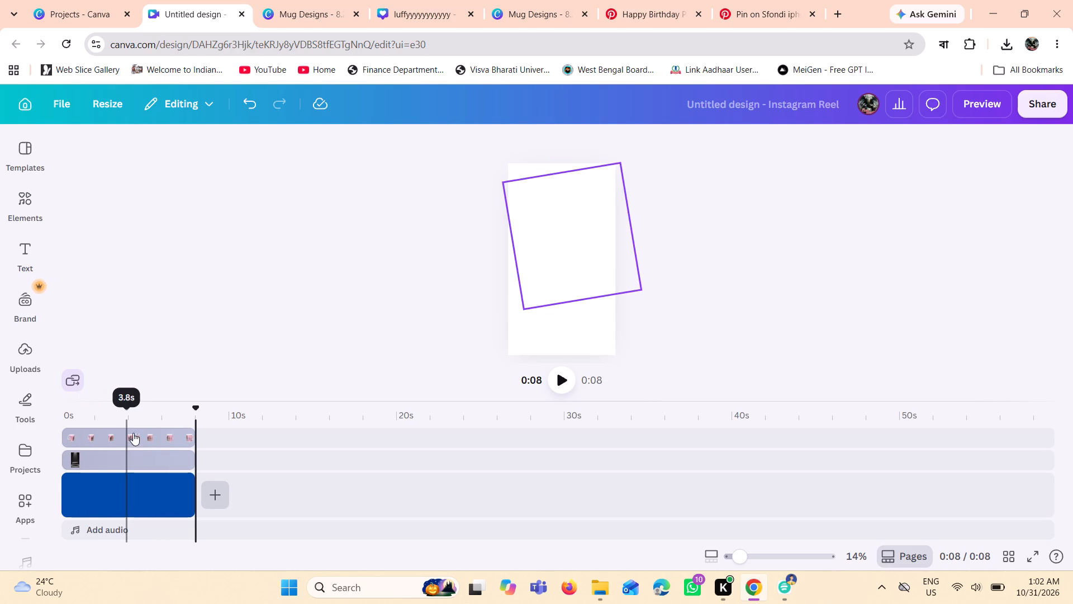
drag(516, 242, 504, 244)
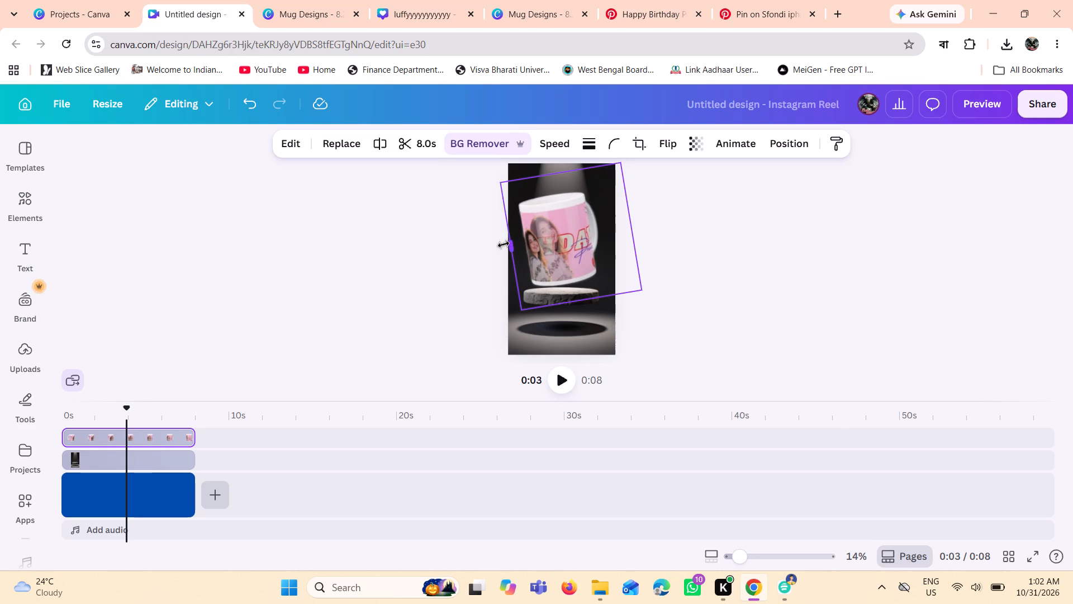
drag(504, 244, 493, 248)
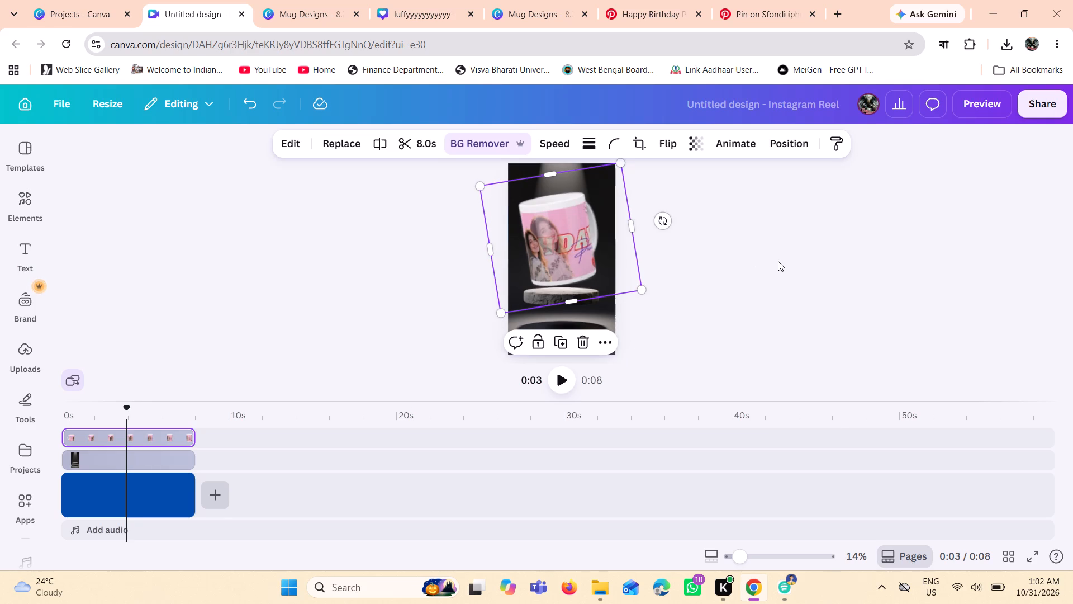
click(778, 261)
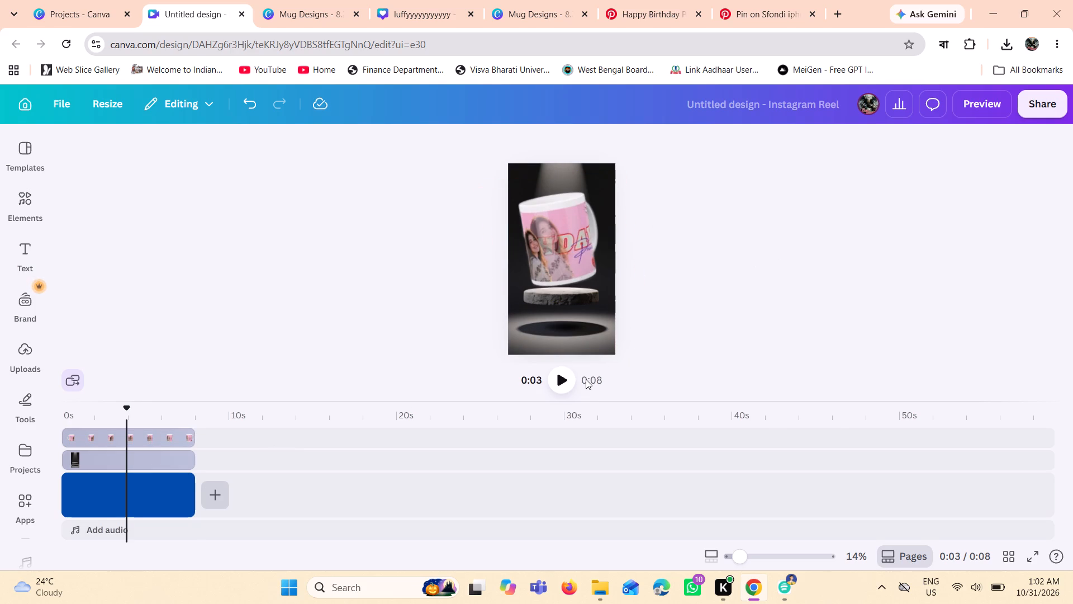
Play the reel to its end to check the mug animation with the widened crop.
click(565, 381)
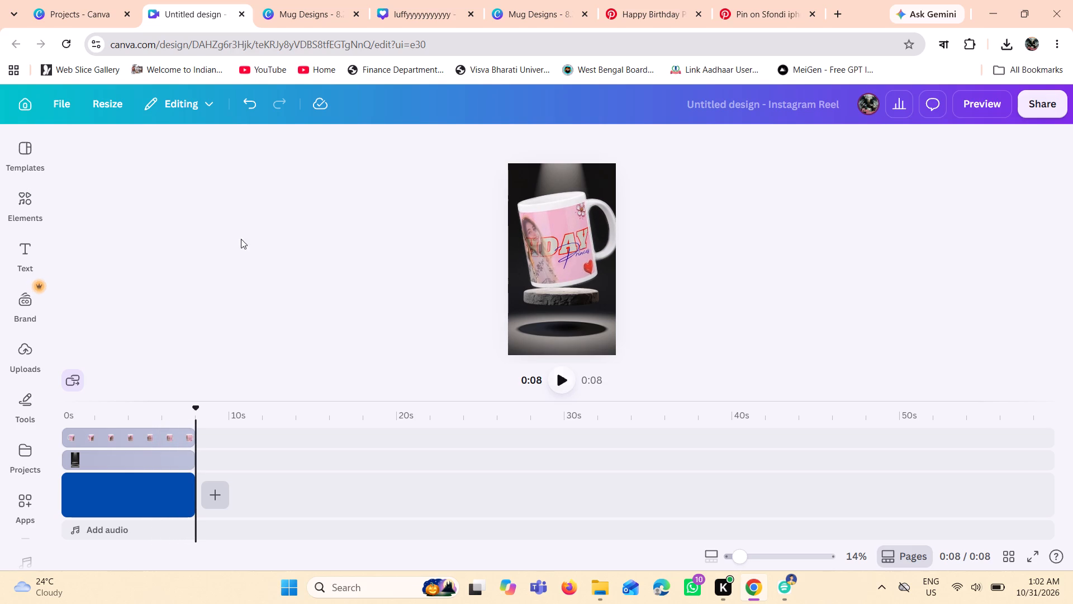
Switch to the Pinterest podium pin and browse the related spotlight and podium background images.
click(777, 0)
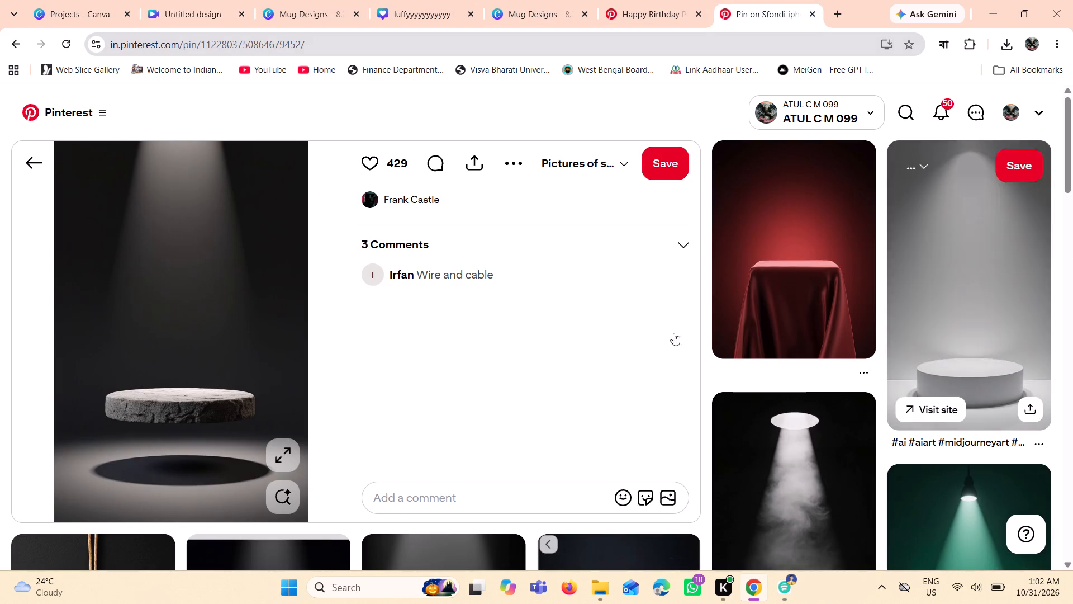
scroll(534, 347, down, 4)
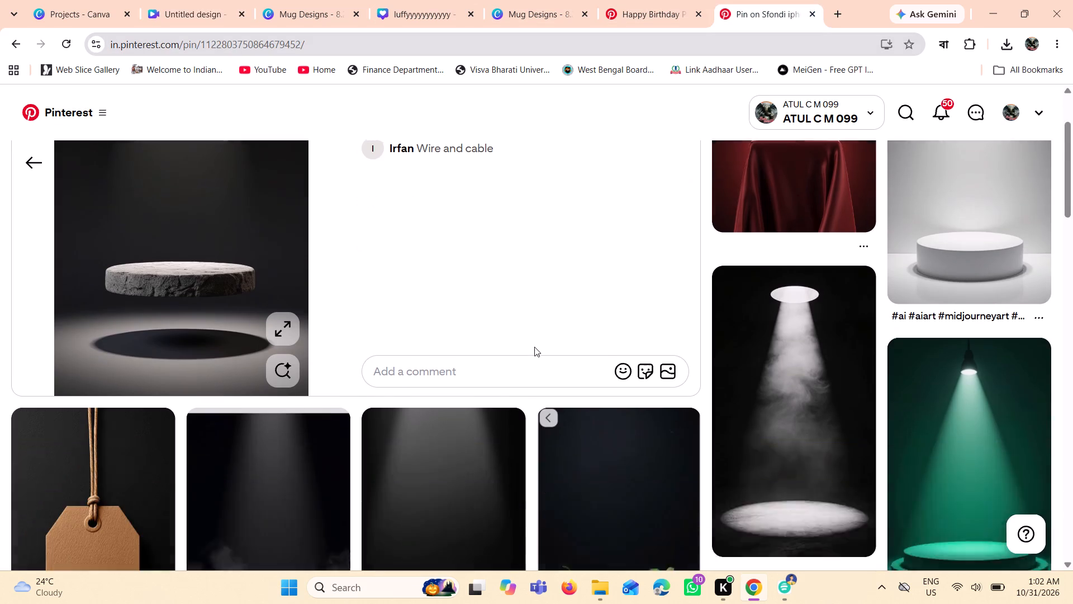
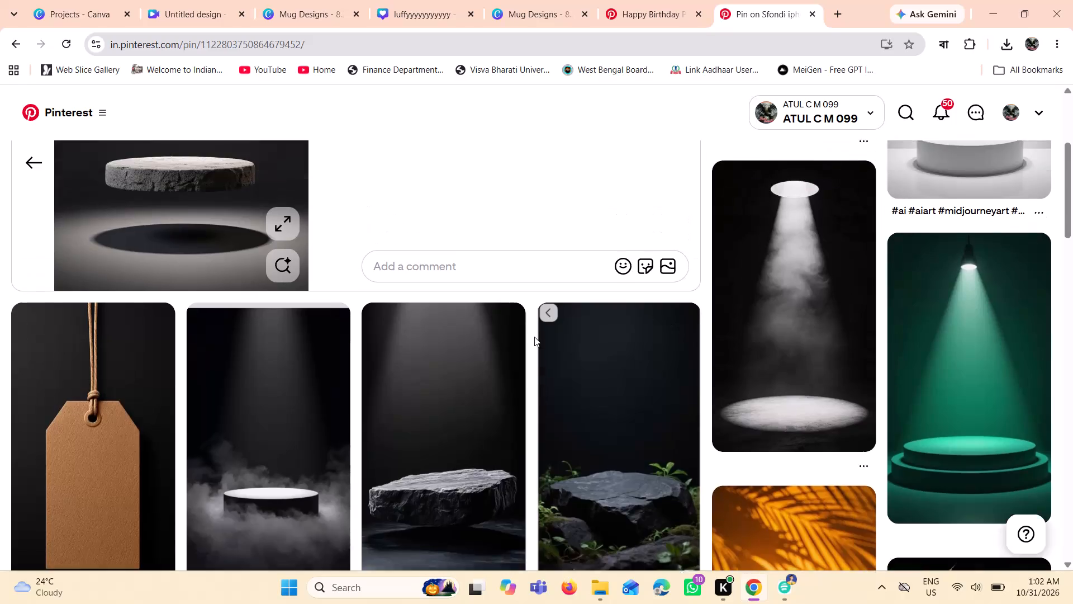
Browse the related Pinterest pins below the floating stone podium pin for another podium or spotlight background image.
scroll(534, 337, down, 9)
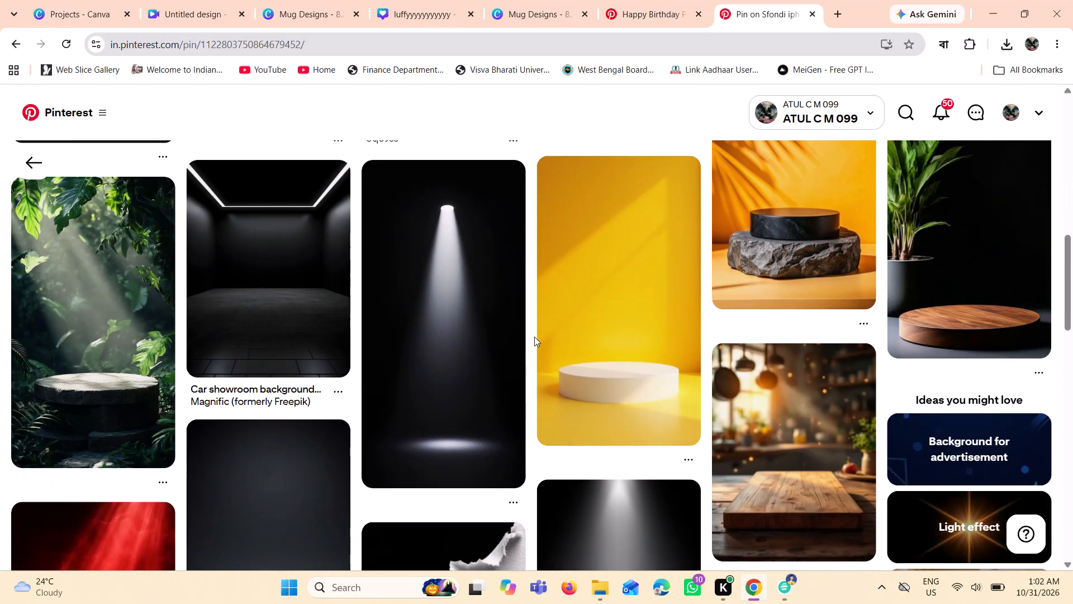
scroll(535, 336, down, 3)
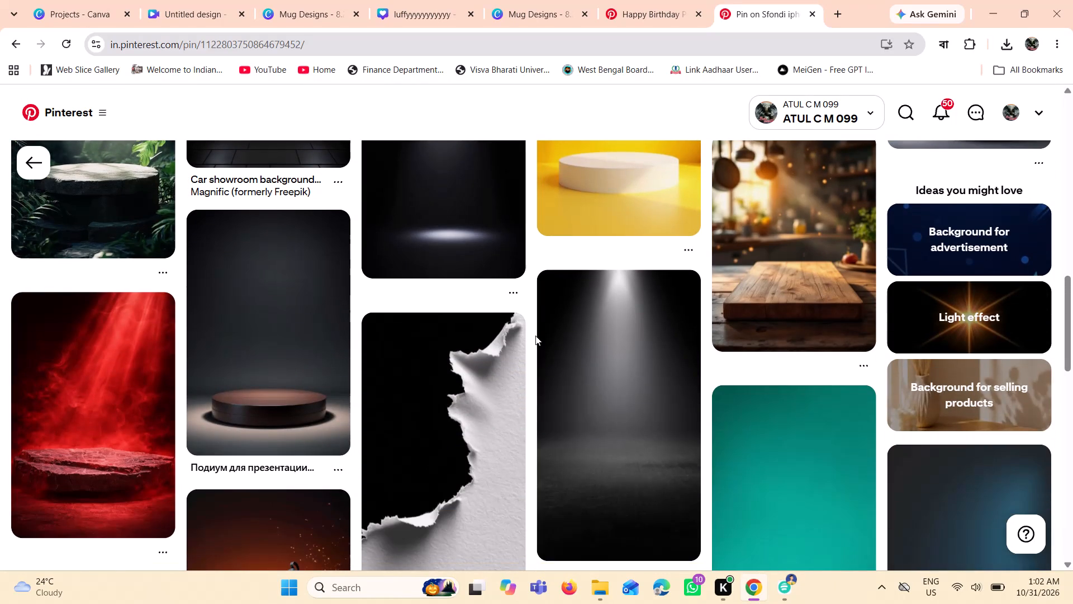
scroll(535, 336, down, 4)
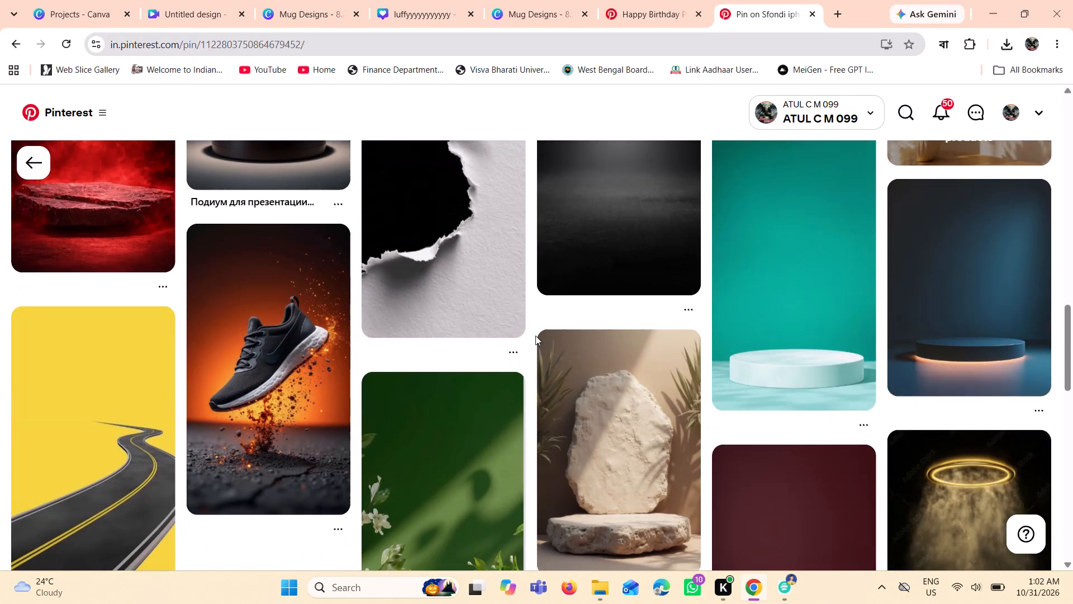
scroll(535, 336, down, 7)
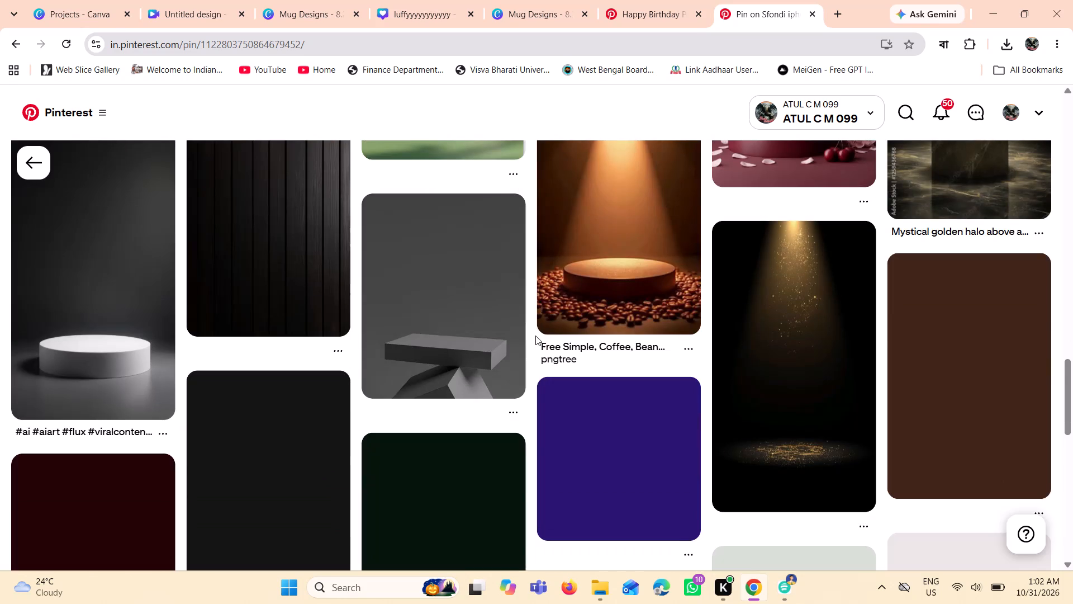
scroll(535, 336, up, 6)
scroll(535, 336, down, 7)
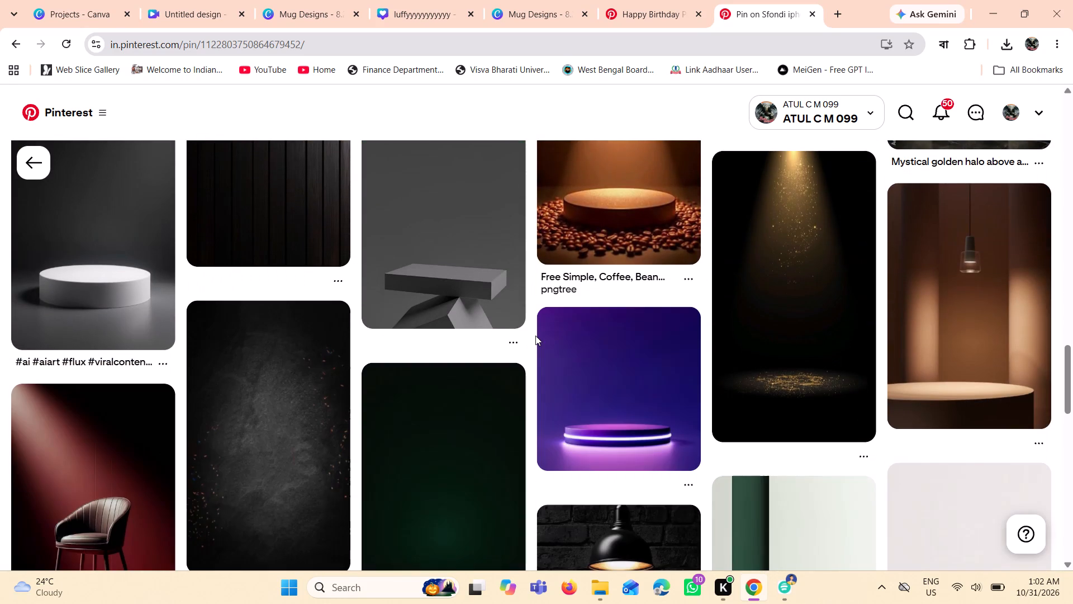
scroll(535, 336, down, 3)
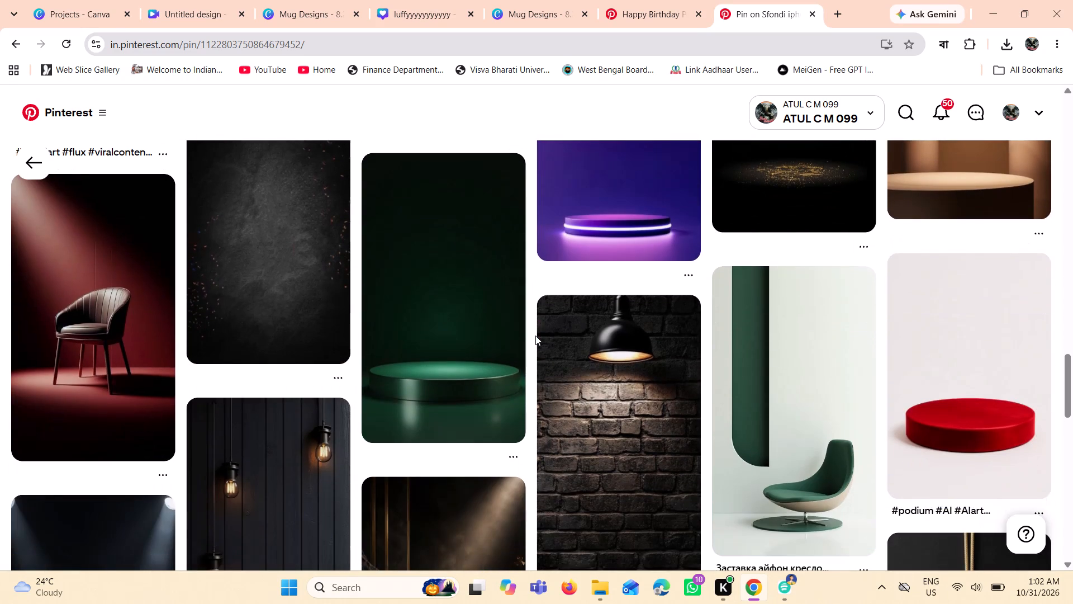
Find and open the Pinterest pin showing a smoky white spotlight falling on a round lit floor against black.
scroll(535, 336, up, 10)
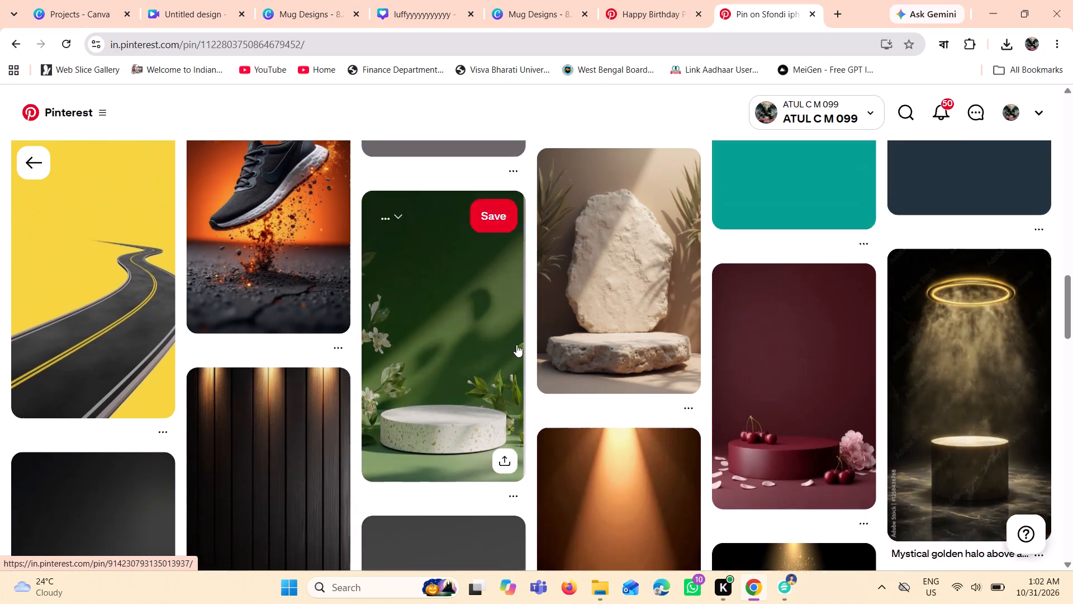
scroll(516, 345, up, 4)
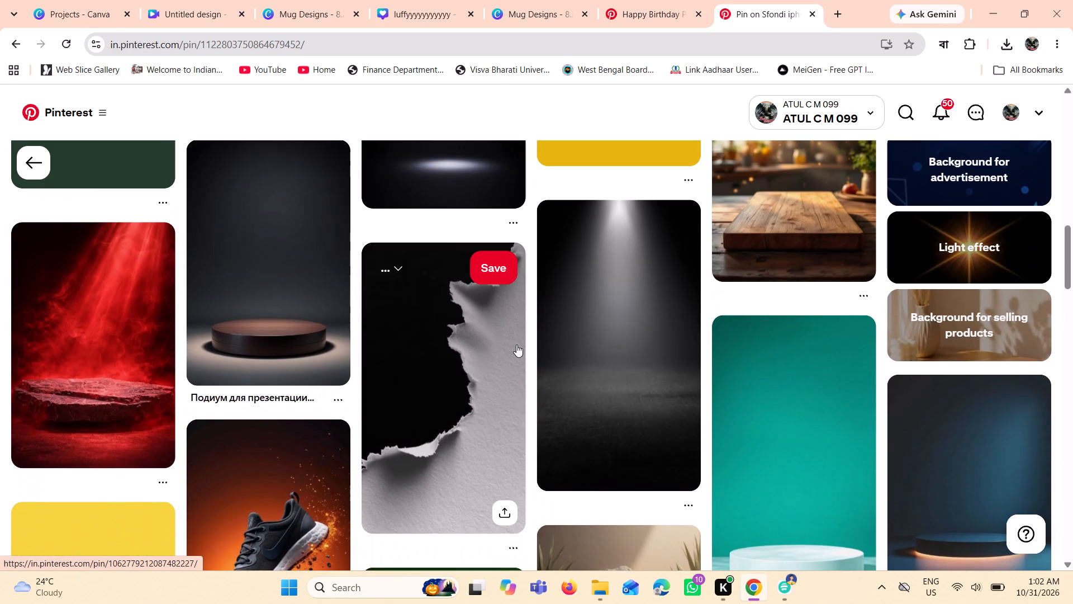
scroll(516, 345, up, 4)
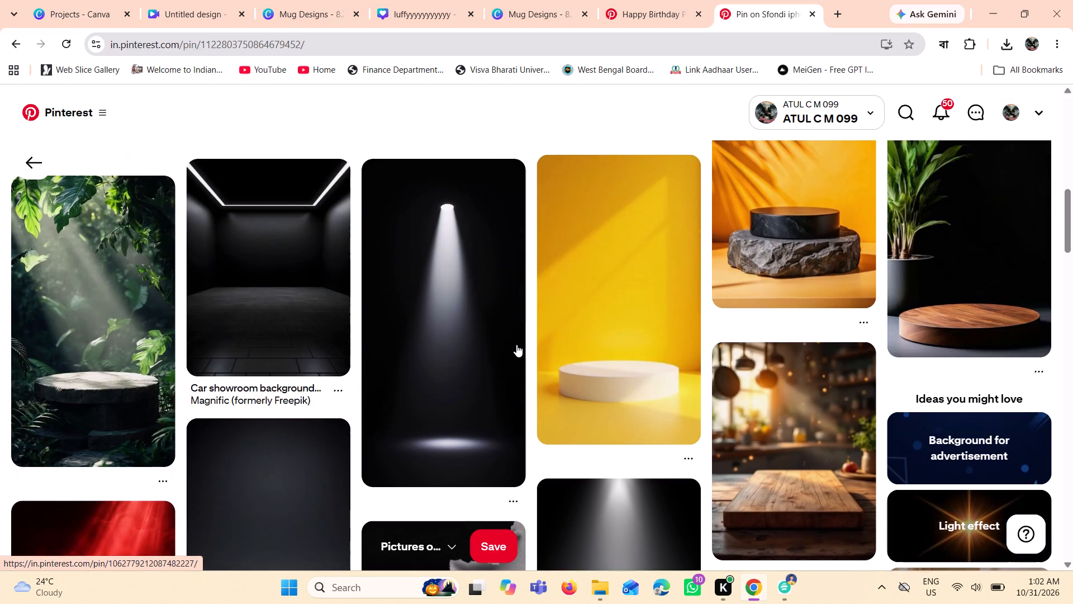
scroll(516, 345, up, 14)
scroll(516, 345, down, 5)
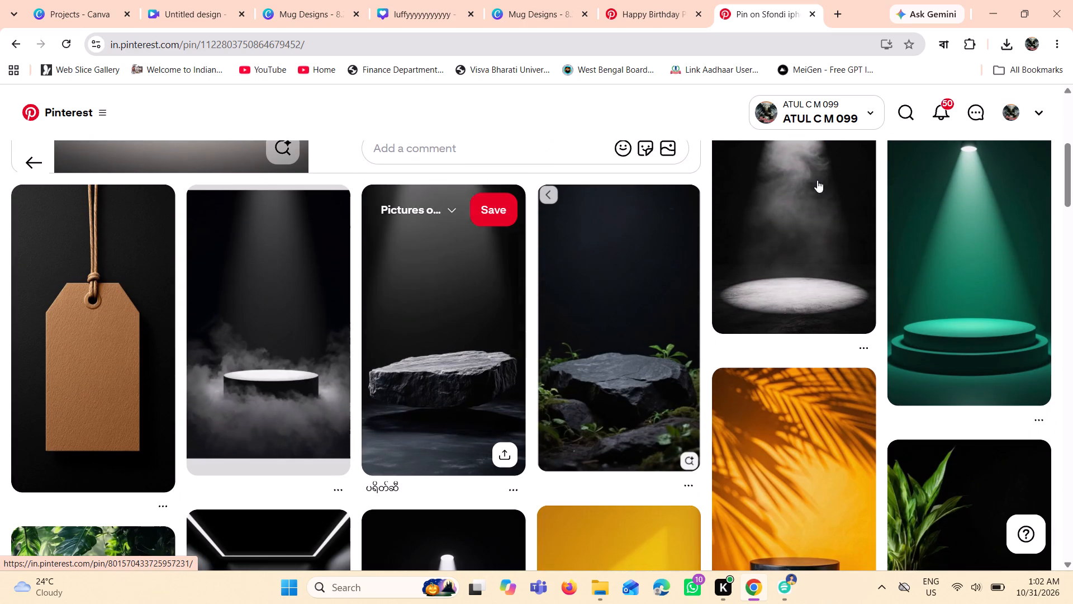
click(780, 266)
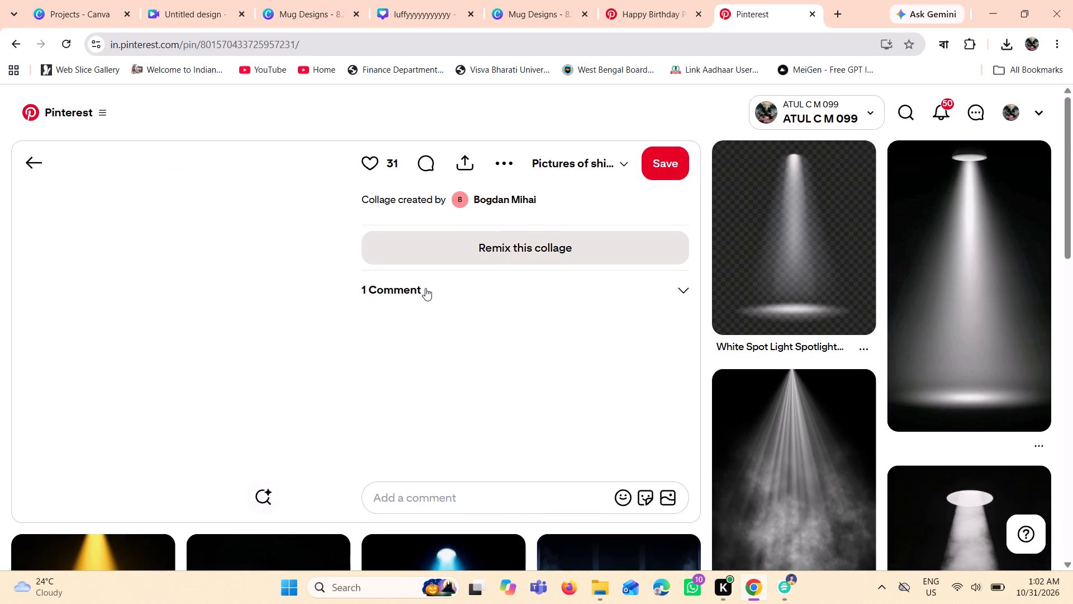
Look through the related spotlight and dark stage backgrounds beneath the opened pin.
scroll(424, 294, down, 3)
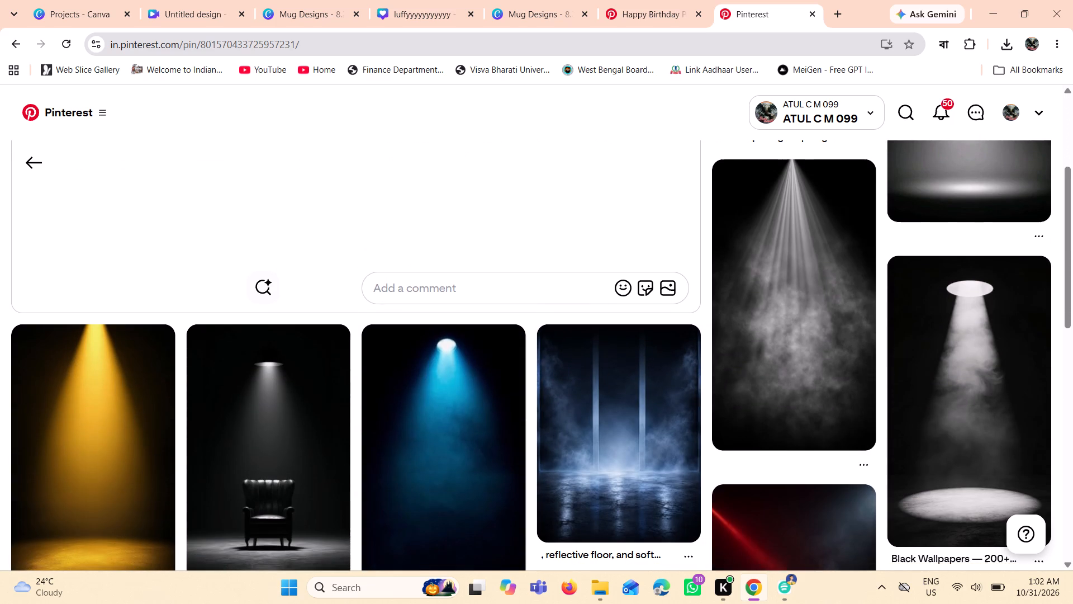
scroll(425, 294, down, 5)
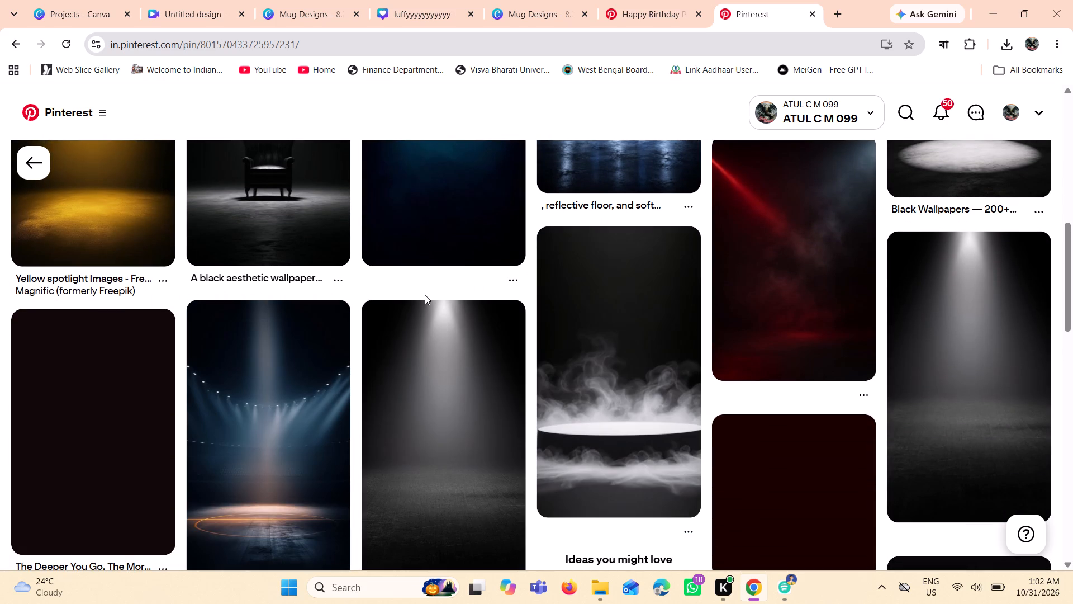
scroll(425, 295, down, 3)
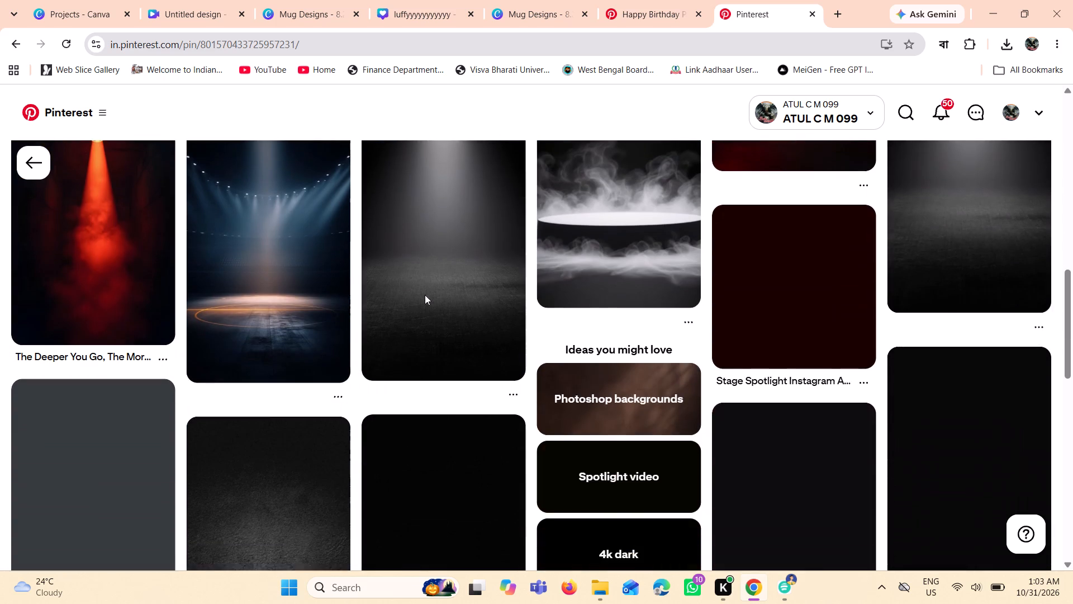
scroll(425, 295, down, 2)
scroll(425, 295, up, 20)
scroll(425, 295, up, 1)
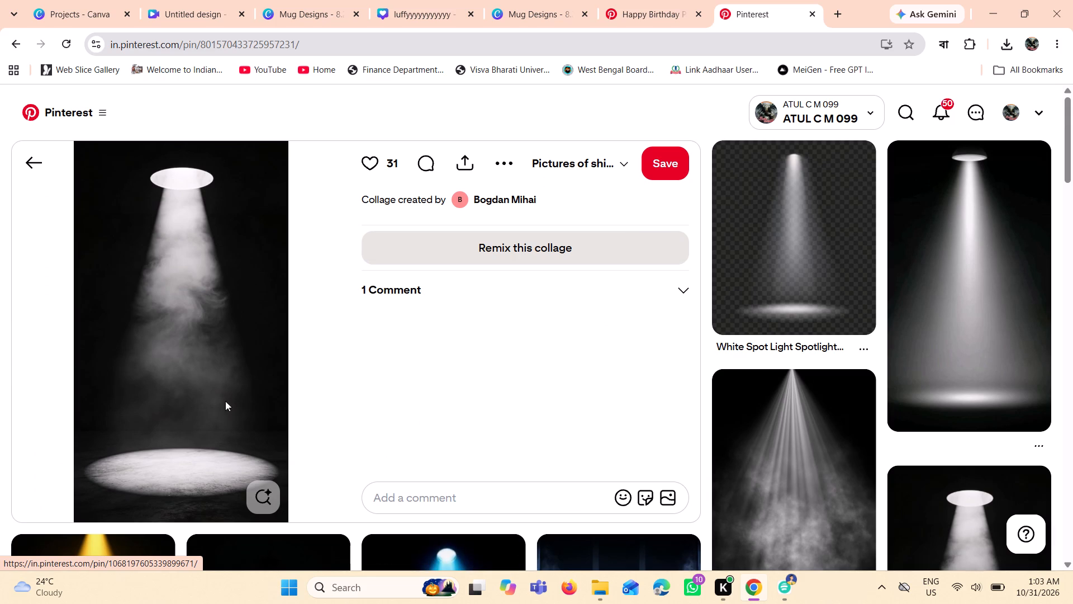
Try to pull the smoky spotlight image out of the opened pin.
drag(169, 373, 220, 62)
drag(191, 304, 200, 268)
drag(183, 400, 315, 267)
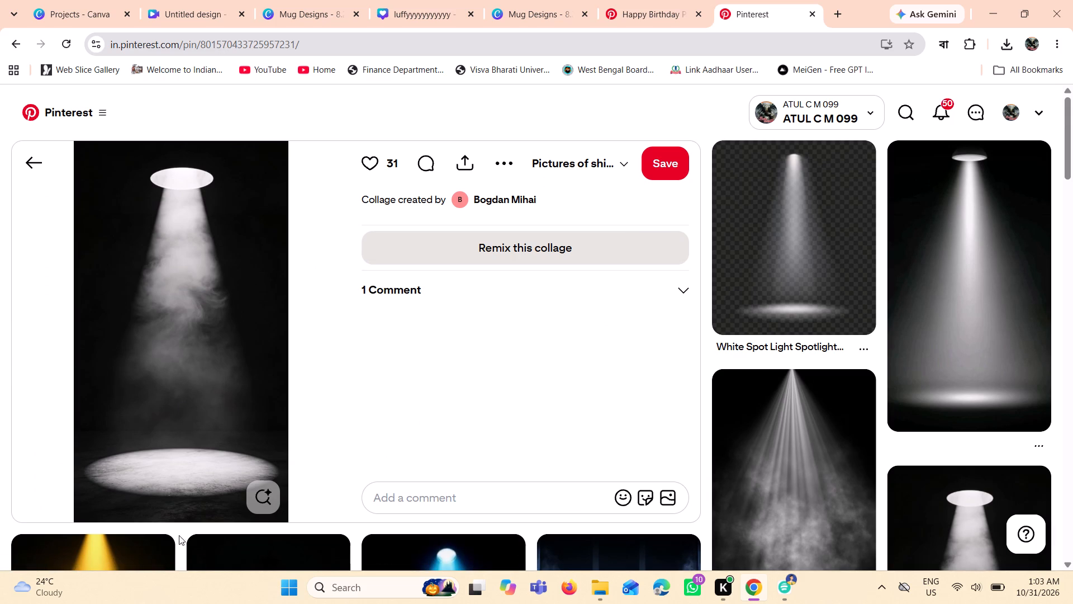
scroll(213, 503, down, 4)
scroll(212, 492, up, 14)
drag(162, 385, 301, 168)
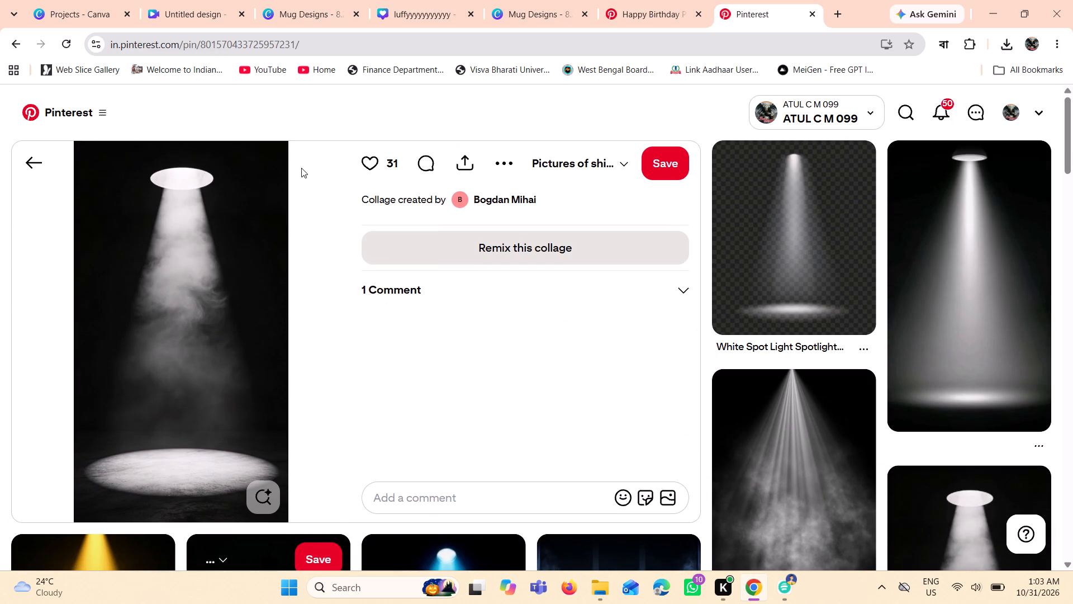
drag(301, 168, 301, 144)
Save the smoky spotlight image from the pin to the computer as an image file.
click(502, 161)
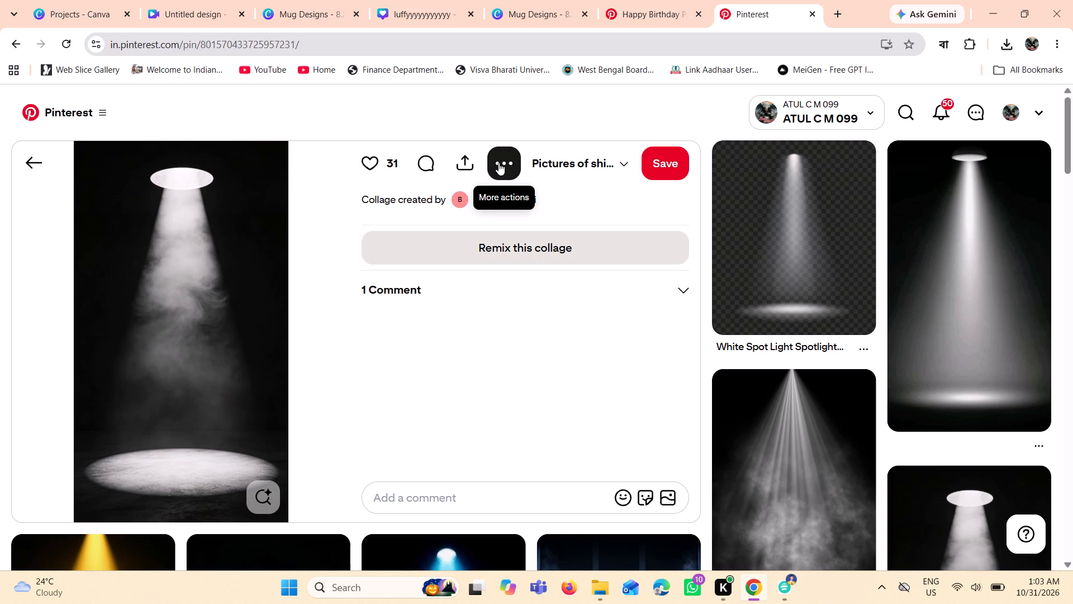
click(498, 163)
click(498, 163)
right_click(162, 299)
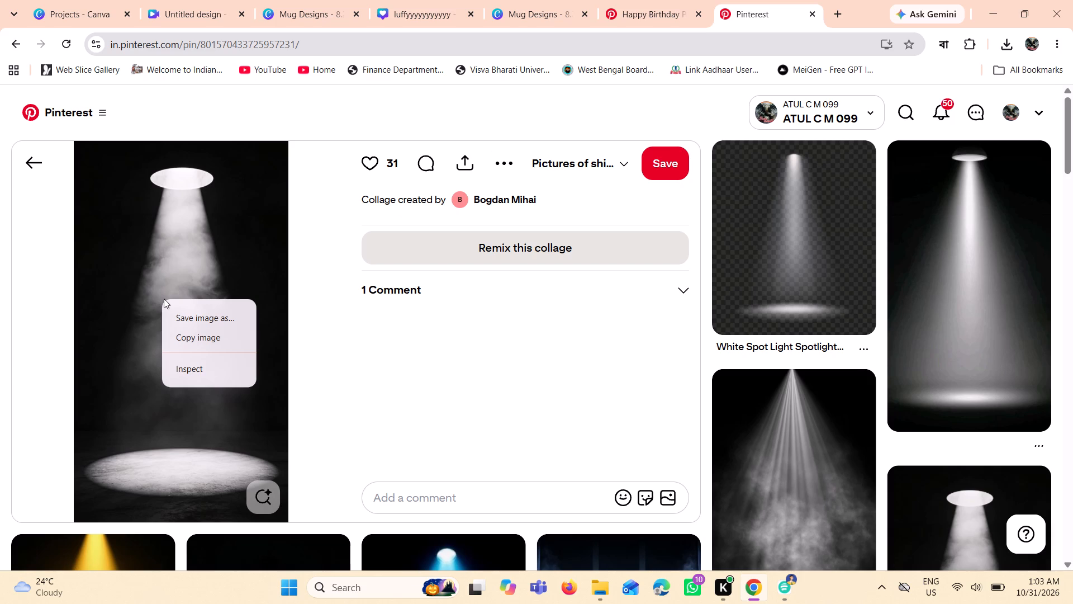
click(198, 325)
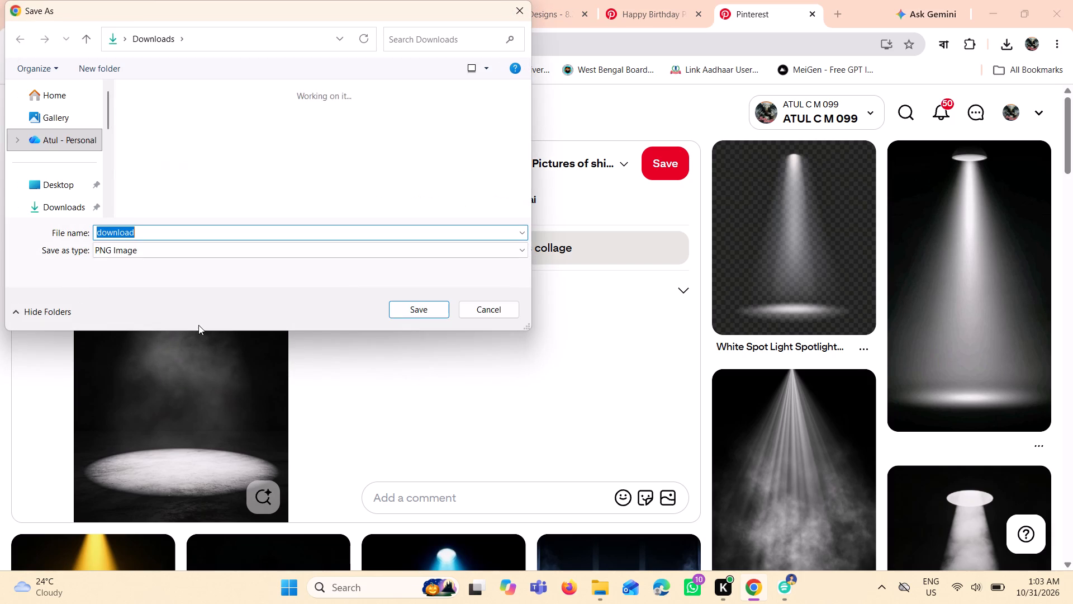
Save the pin's spotlight image in the Downloads folder as a PNG image named download.
click(422, 312)
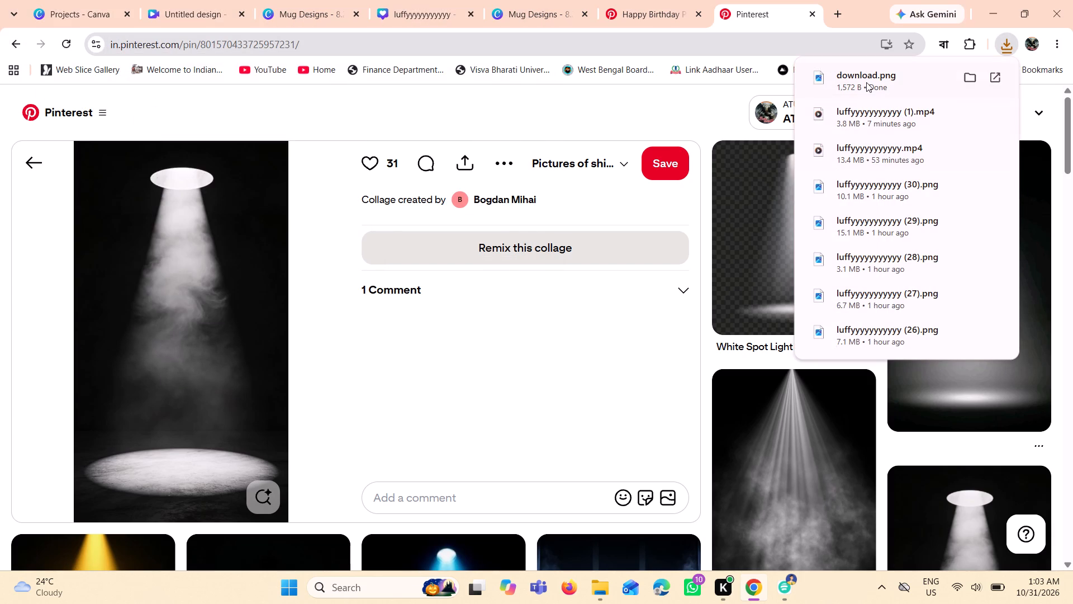
Place the downloaded download.png into the untitled Instagram Reel design in Canva and reload the editor.
drag(866, 82, 505, 282)
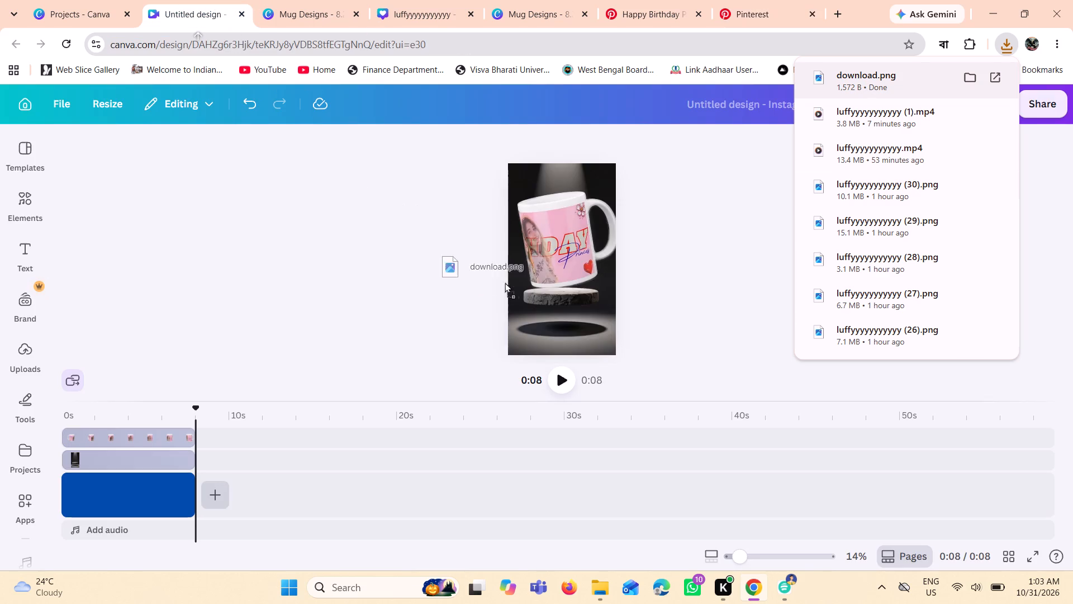
drag(505, 282, 552, 304)
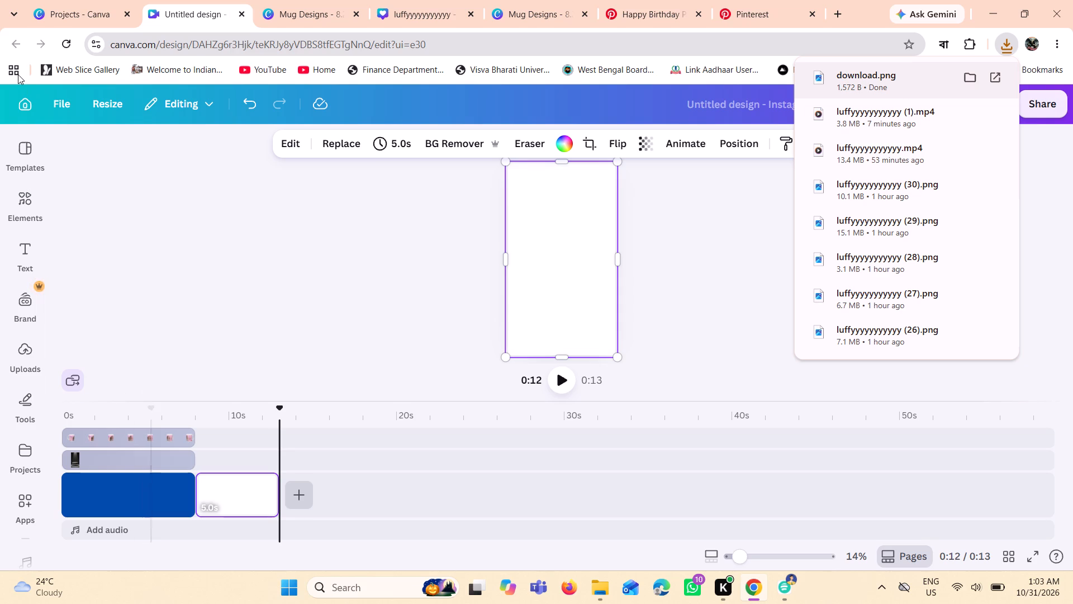
click(71, 40)
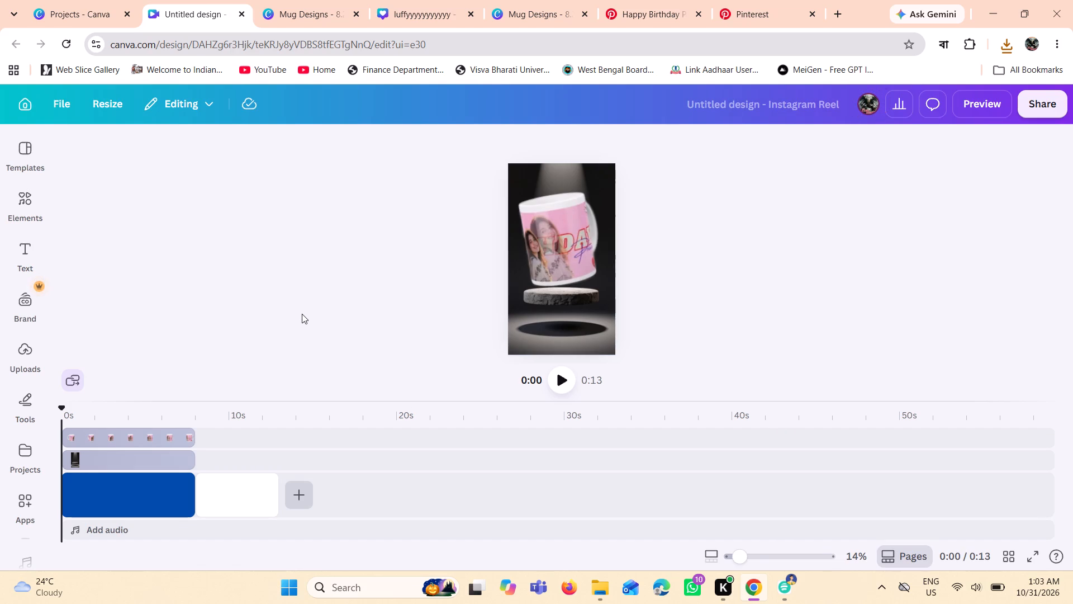
Delete the 8.0s blue page holding the mug and floating podium from the Reel's timeline.
click(127, 497)
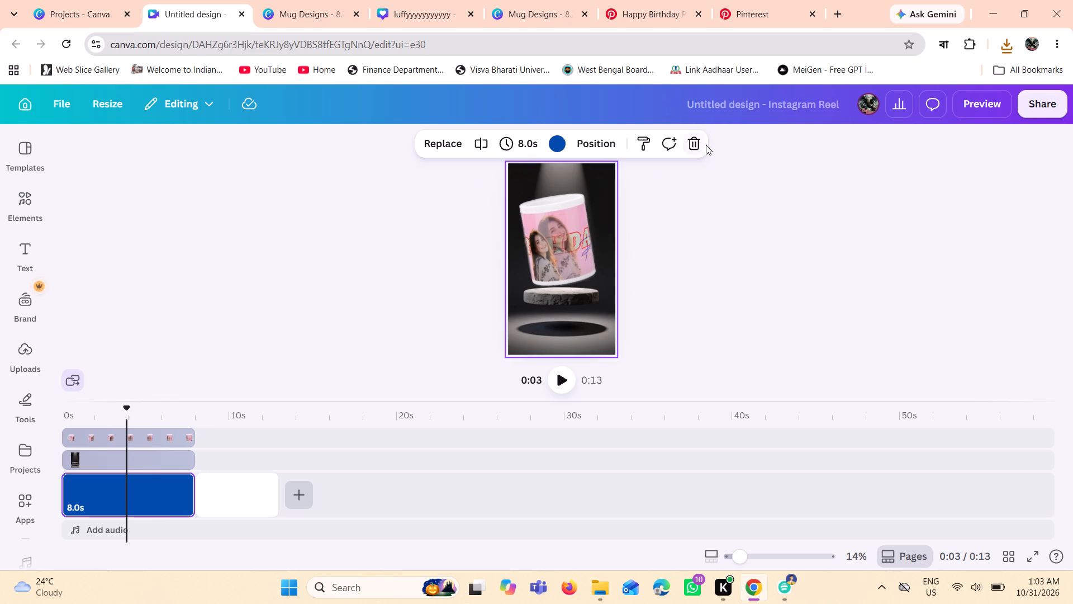
click(706, 145)
click(697, 140)
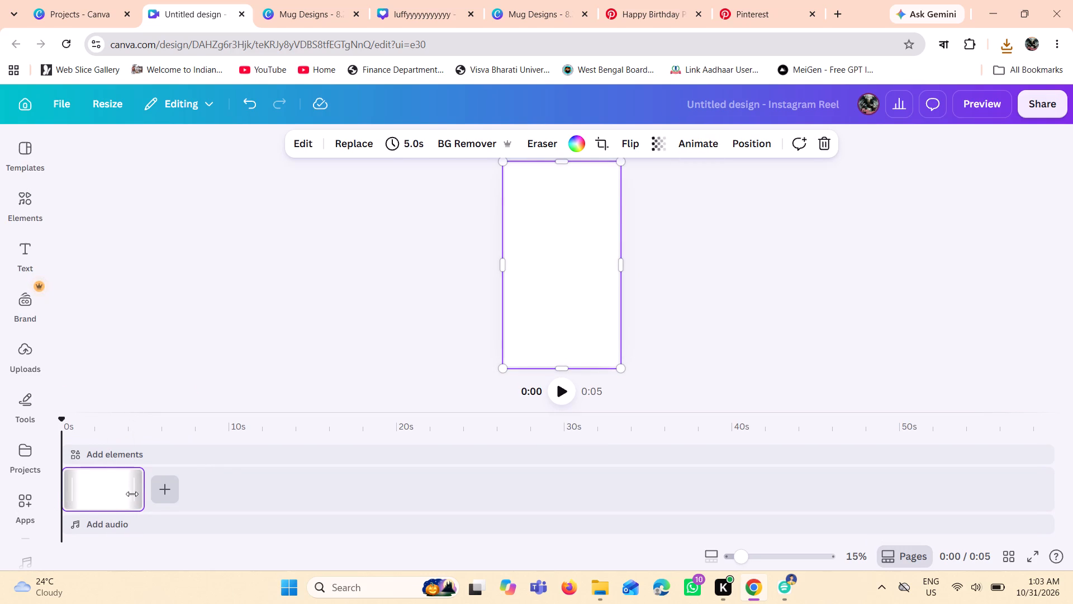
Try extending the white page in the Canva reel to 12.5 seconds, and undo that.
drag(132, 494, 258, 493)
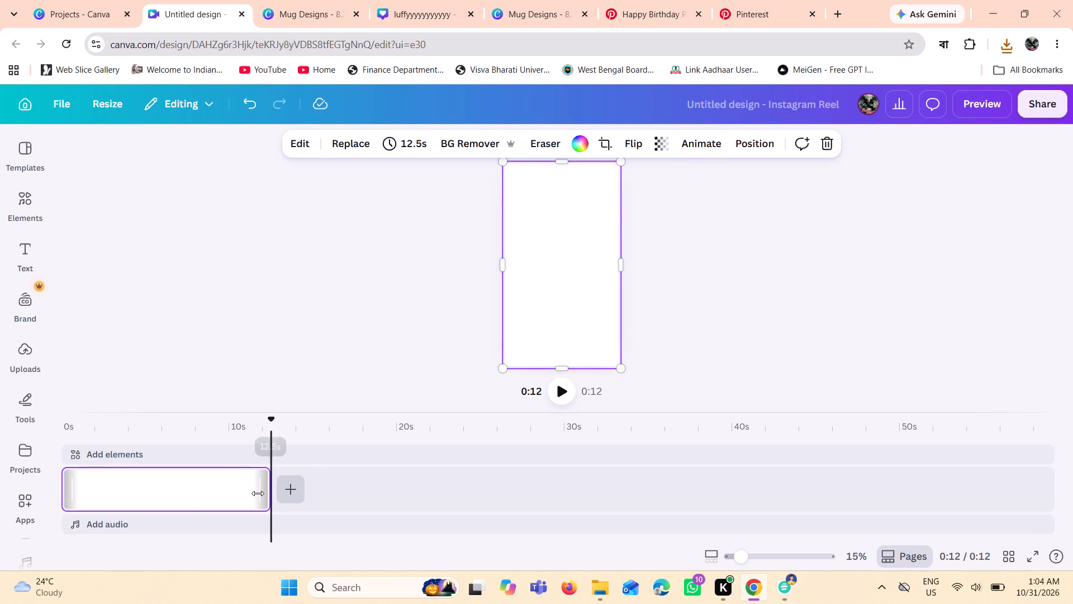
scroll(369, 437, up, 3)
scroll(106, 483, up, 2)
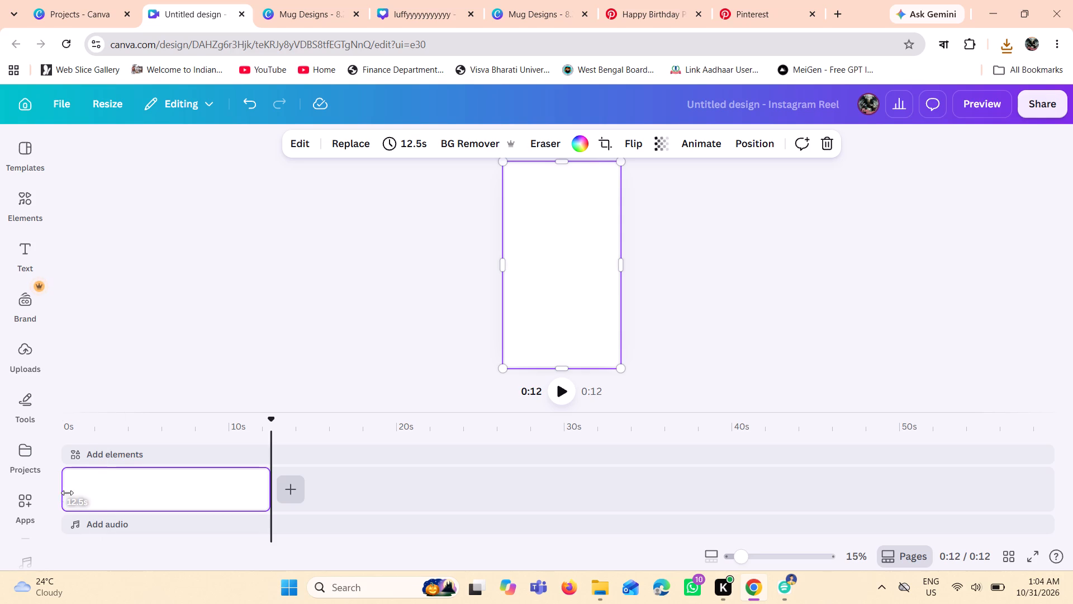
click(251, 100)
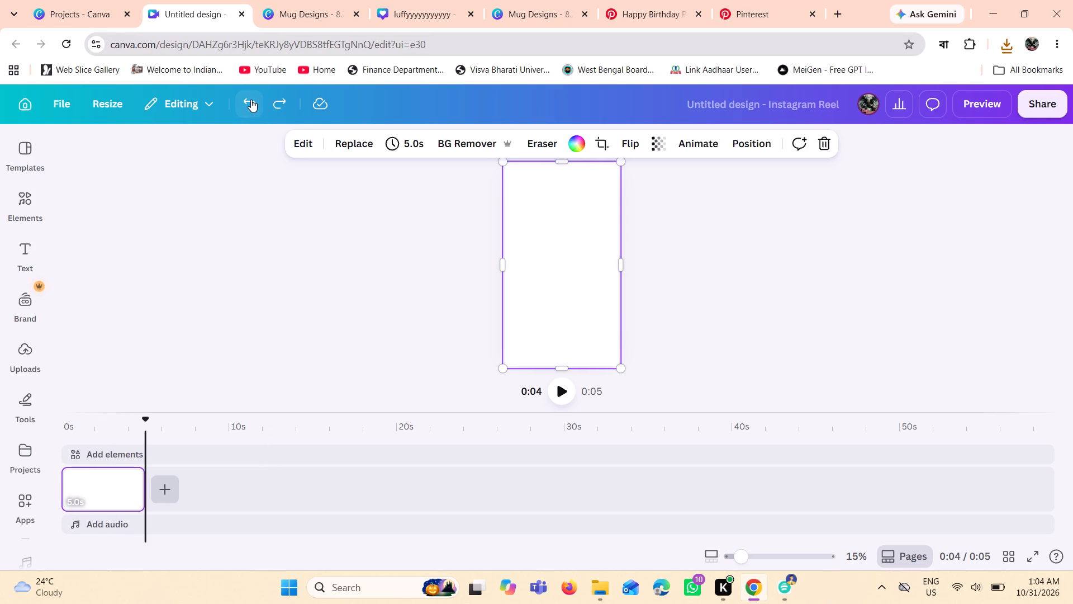
Undo the removal of the mug page from the reel.
click(251, 100)
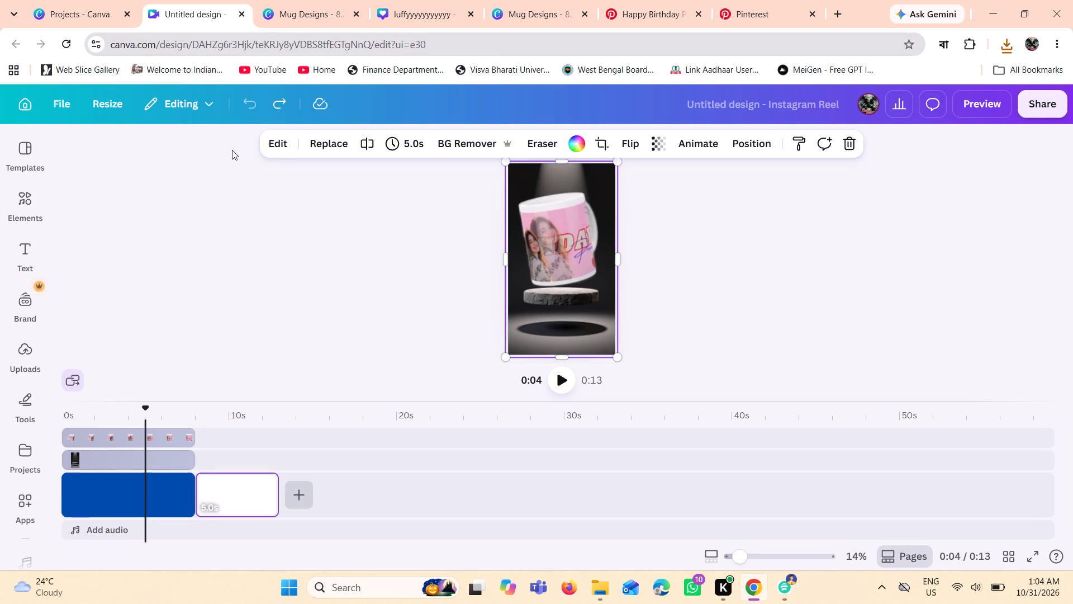
Play the reel from the white second page to check its content.
click(240, 497)
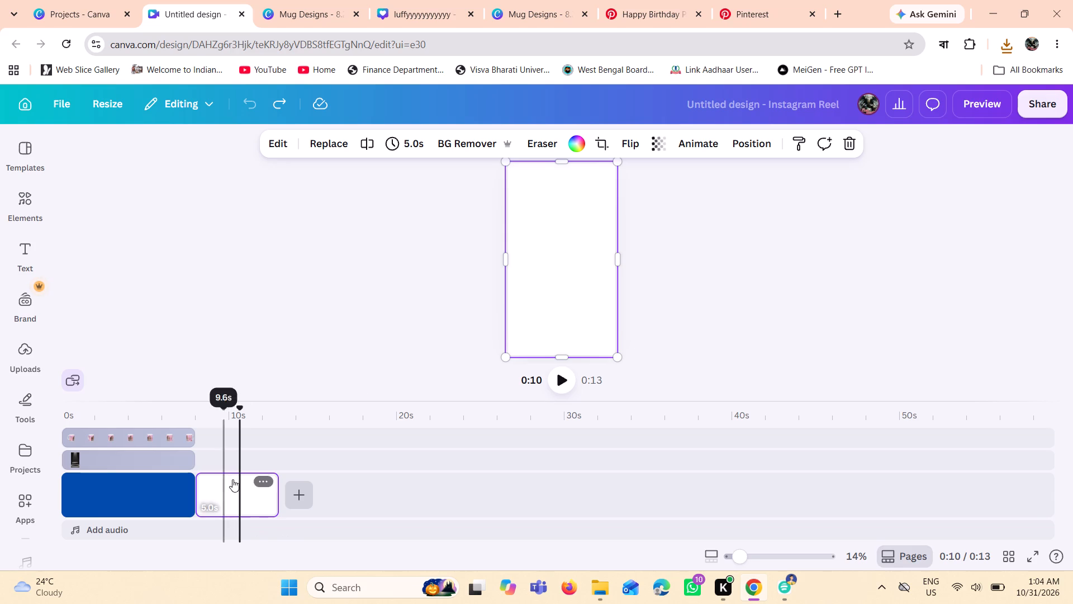
click(564, 381)
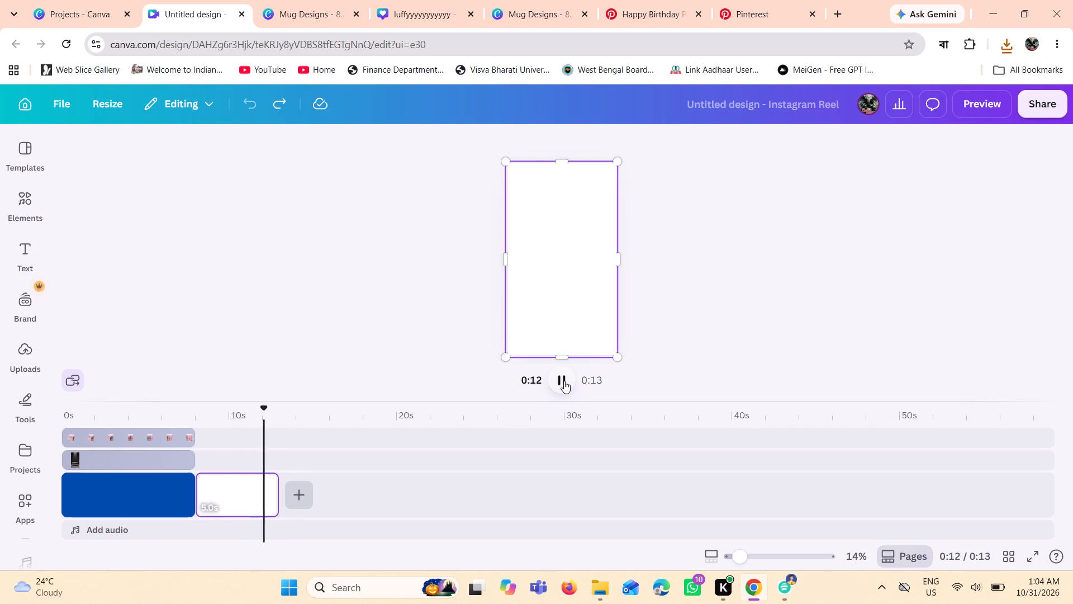
click(563, 380)
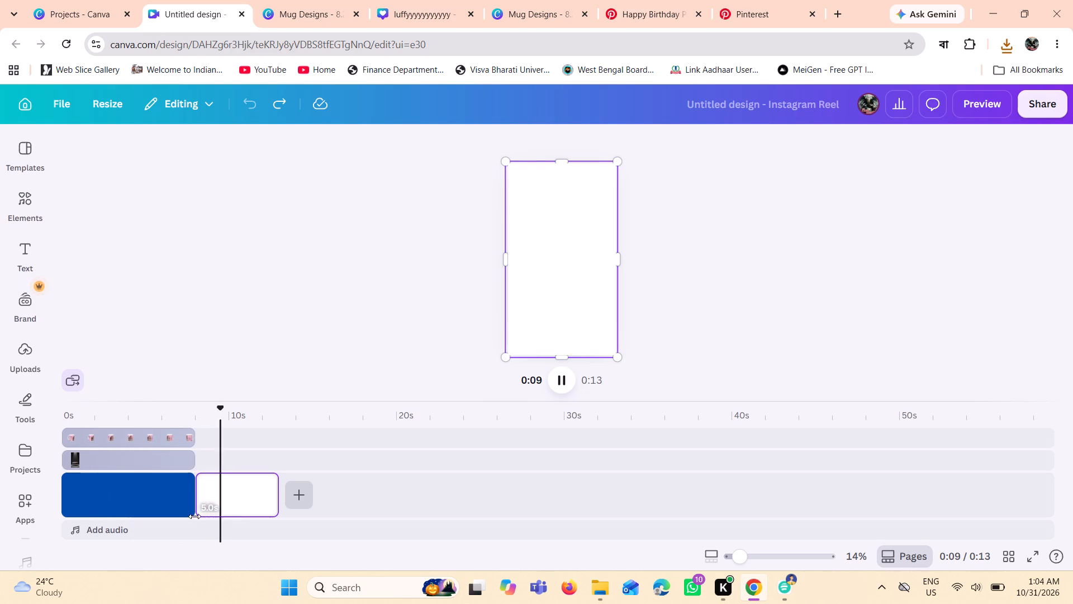
Delete the white page that follows the mug page in the reel.
click(249, 491)
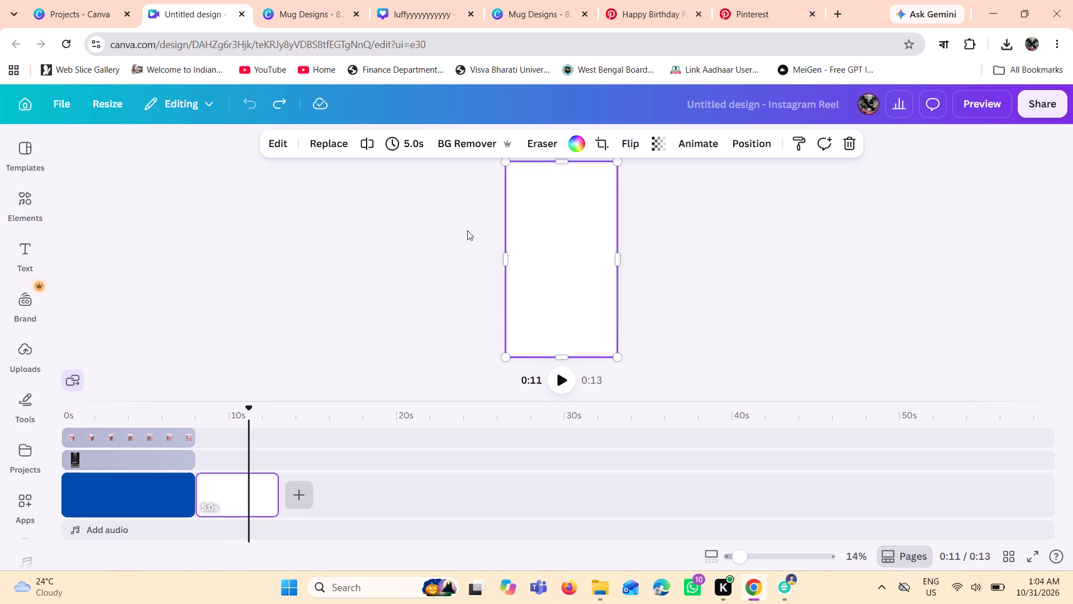
click(854, 143)
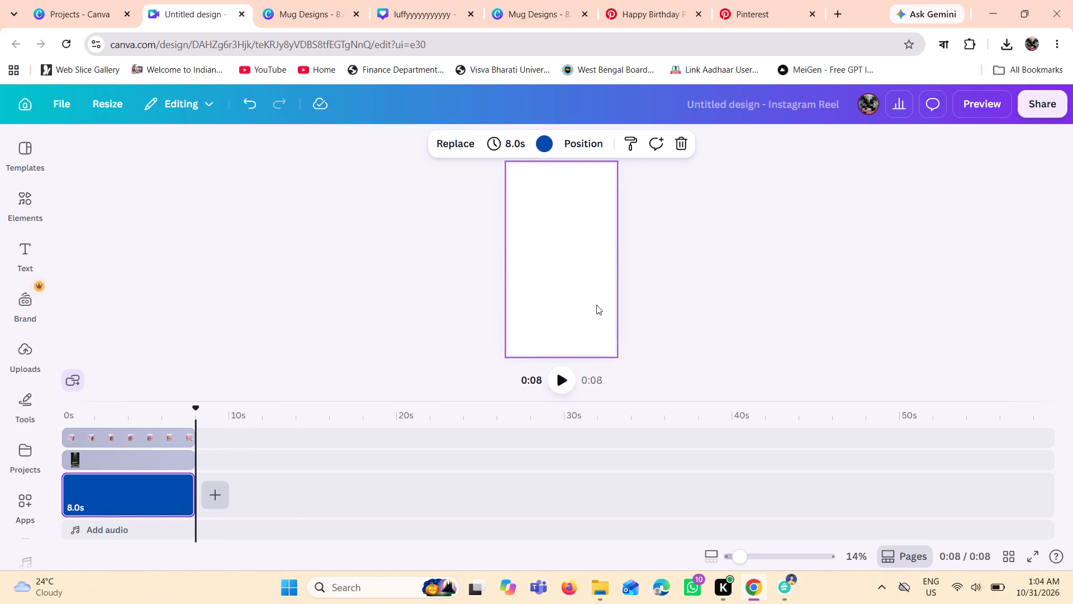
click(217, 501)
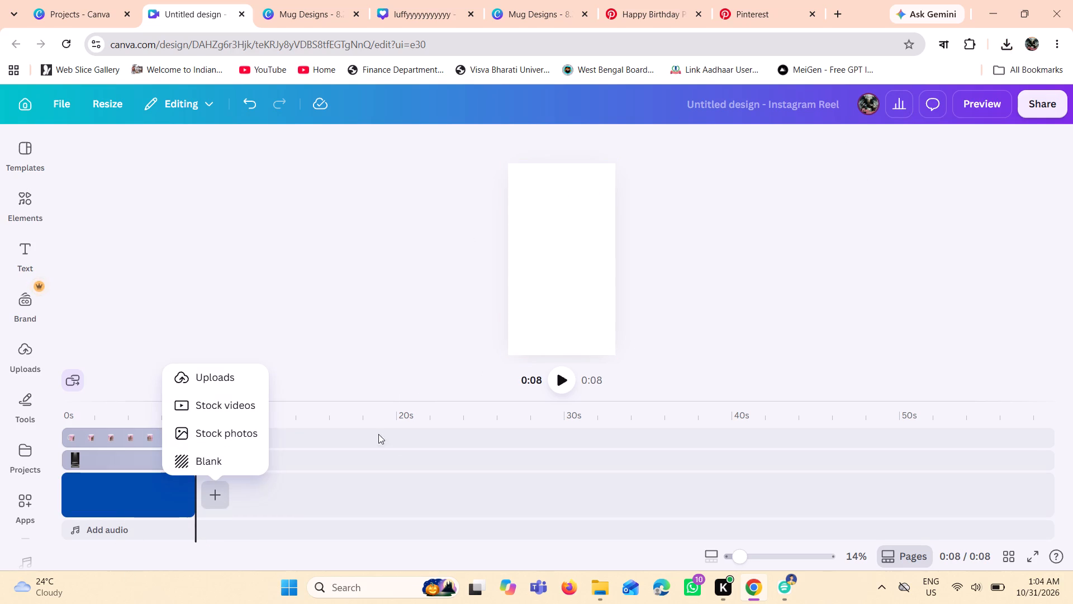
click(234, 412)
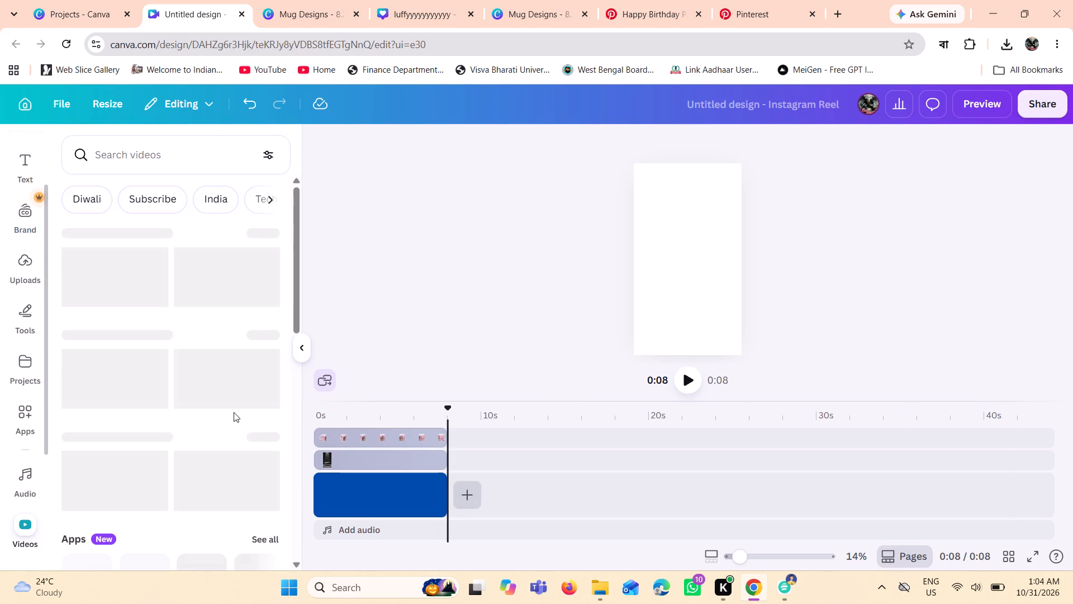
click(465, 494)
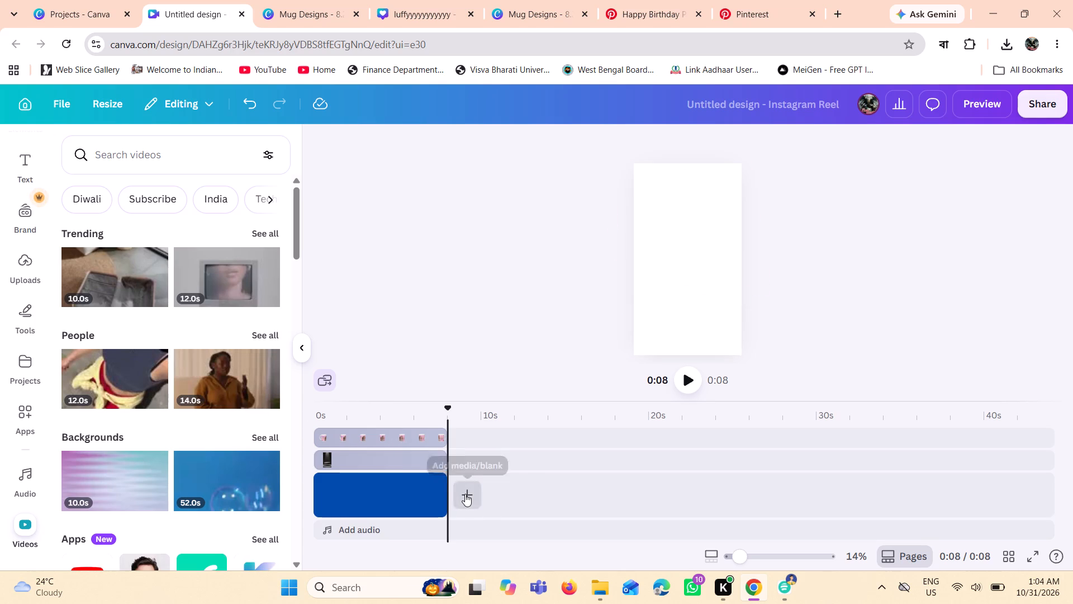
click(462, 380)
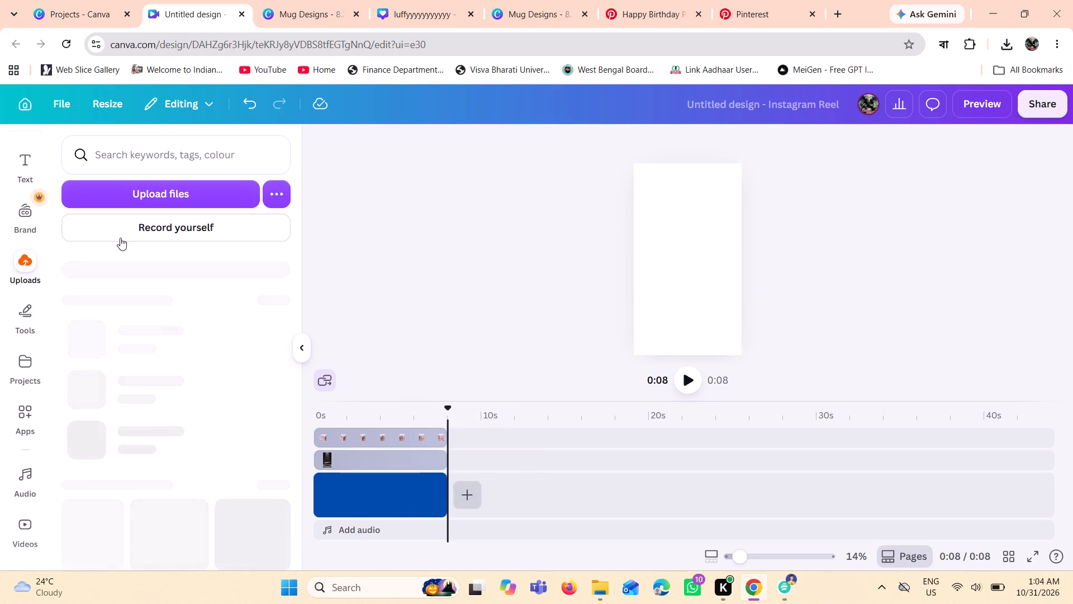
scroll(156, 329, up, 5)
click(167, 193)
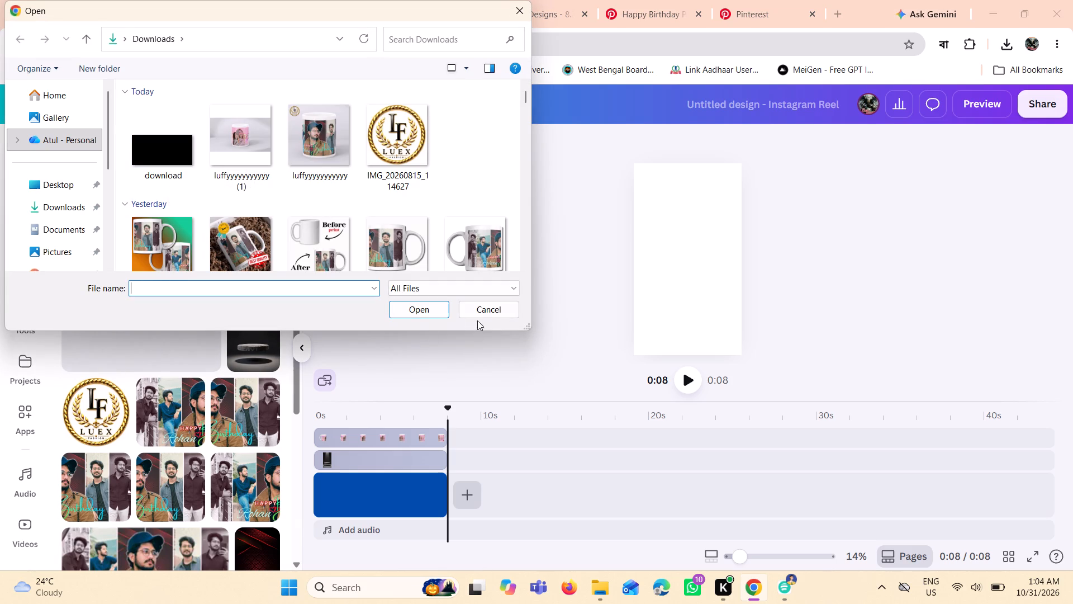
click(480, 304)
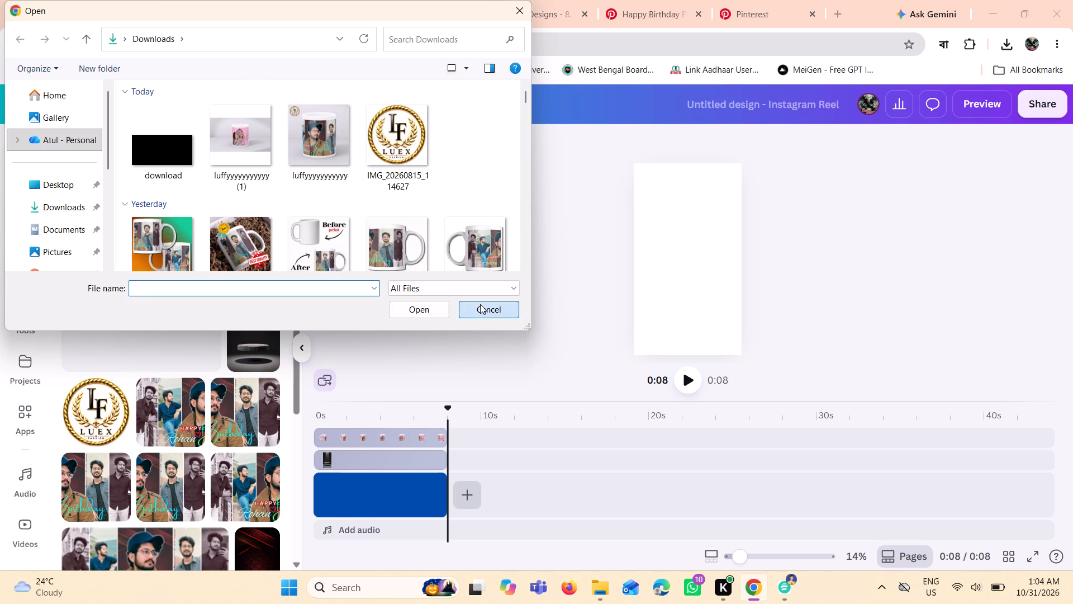
Switch back to the Pinterest pin and download the smoky spotlight image.
click(764, 0)
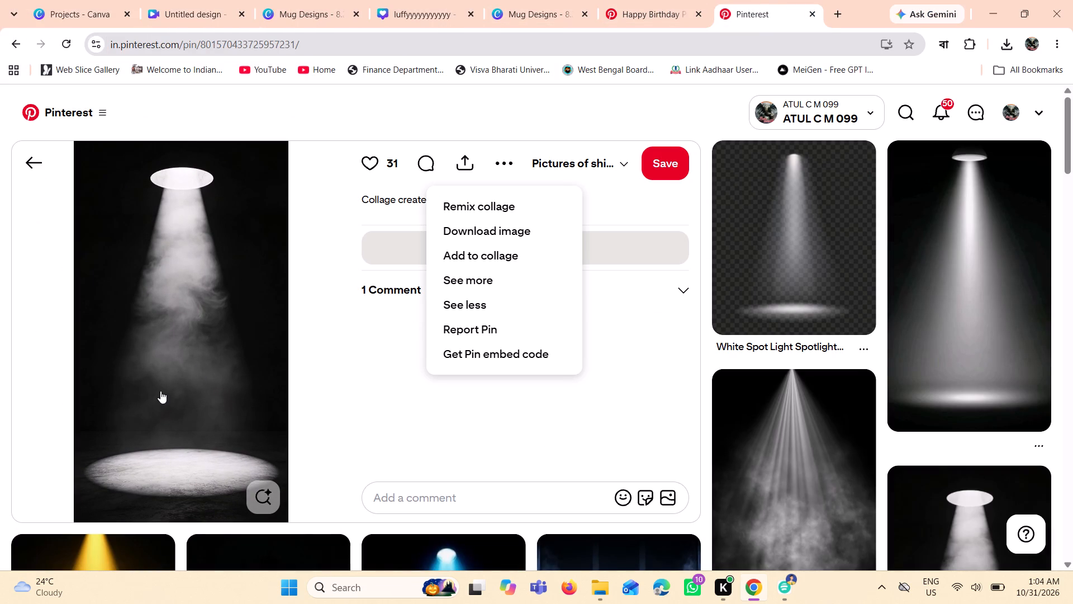
drag(160, 391, 231, 258)
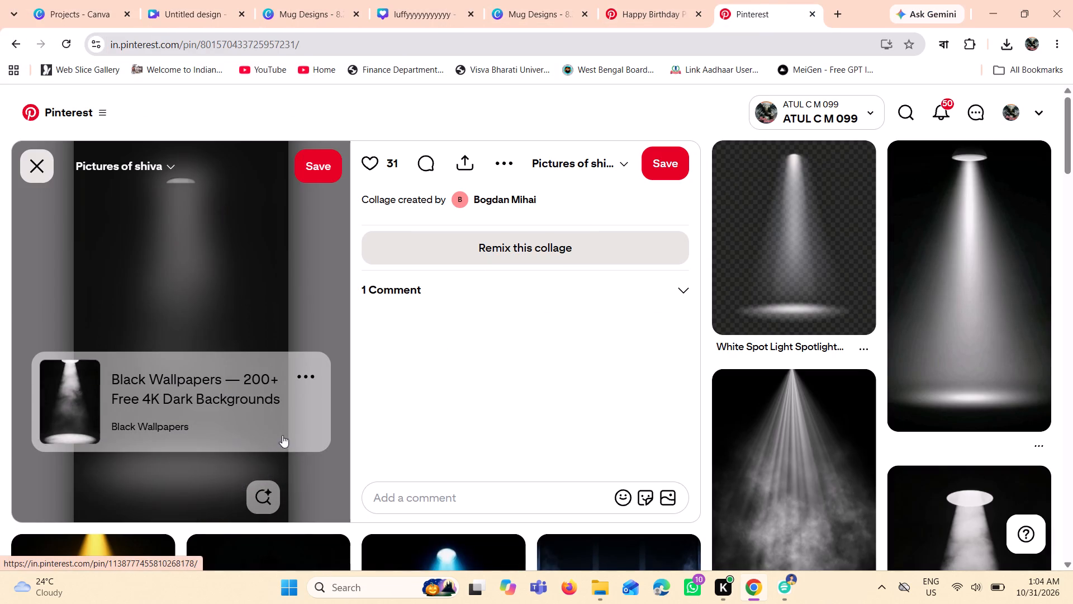
click(41, 176)
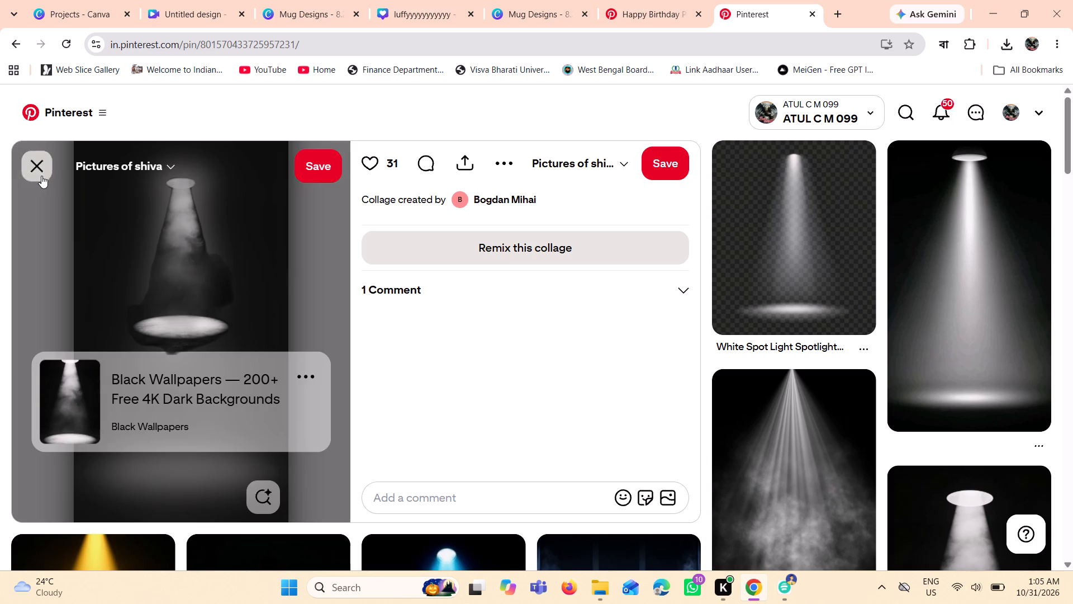
click(498, 163)
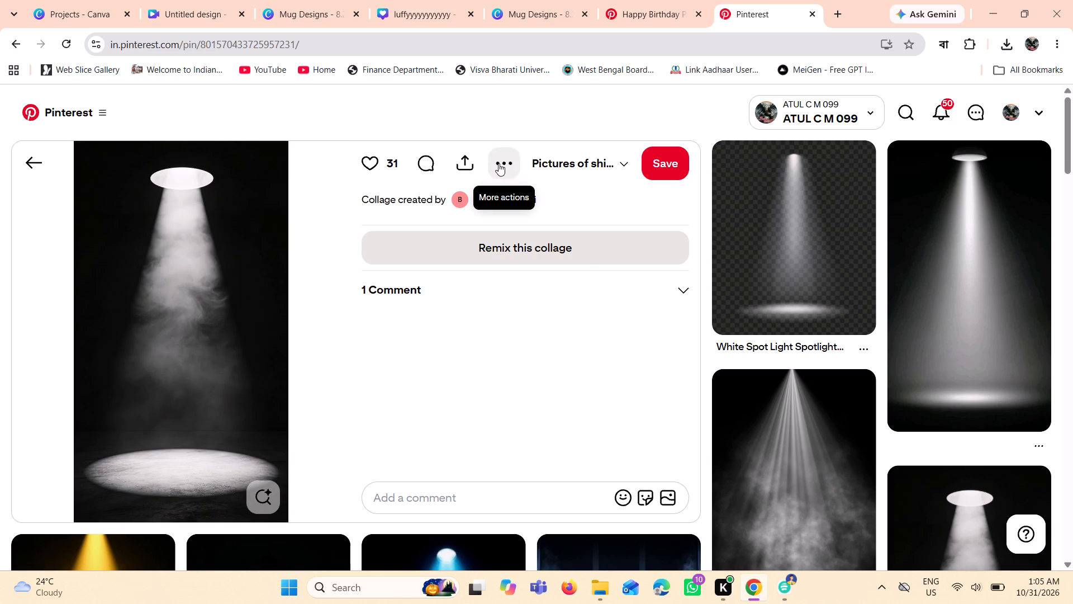
click(462, 234)
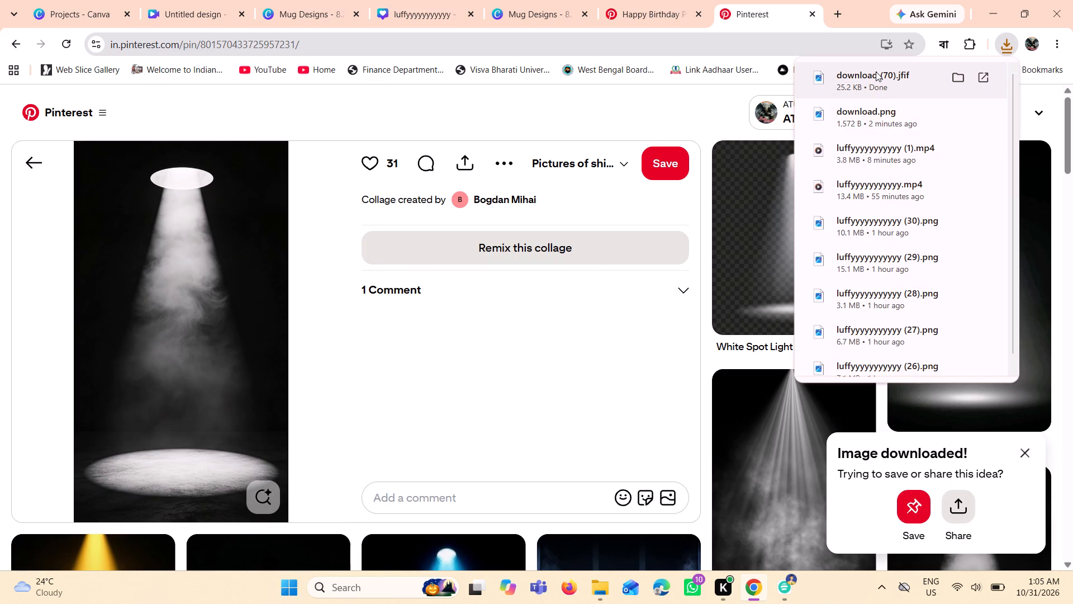
Bring the downloaded smoky spotlight image, download (70).jfif, into the Canva reel and set it as the page's background.
drag(876, 72, 337, 473)
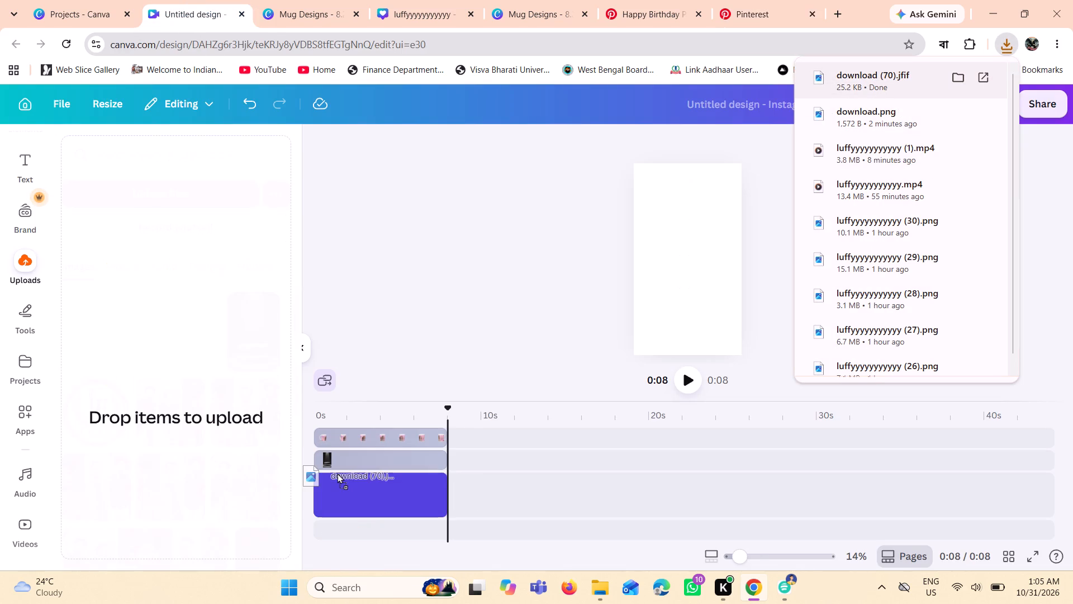
drag(337, 473, 344, 496)
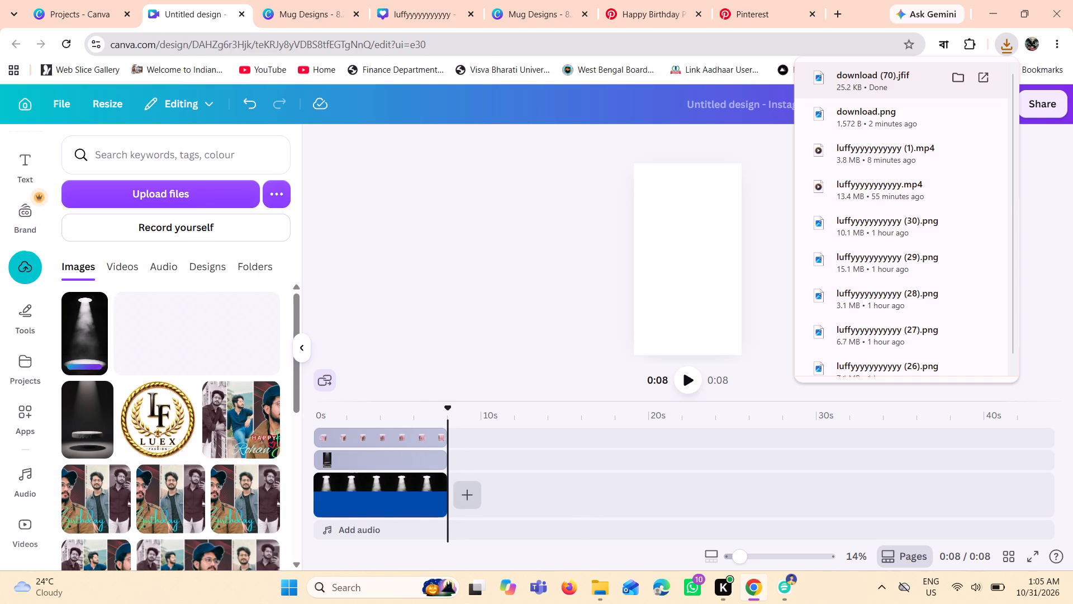
click(441, 295)
Play the reel over the new background and delete the old podium image layer.
click(694, 387)
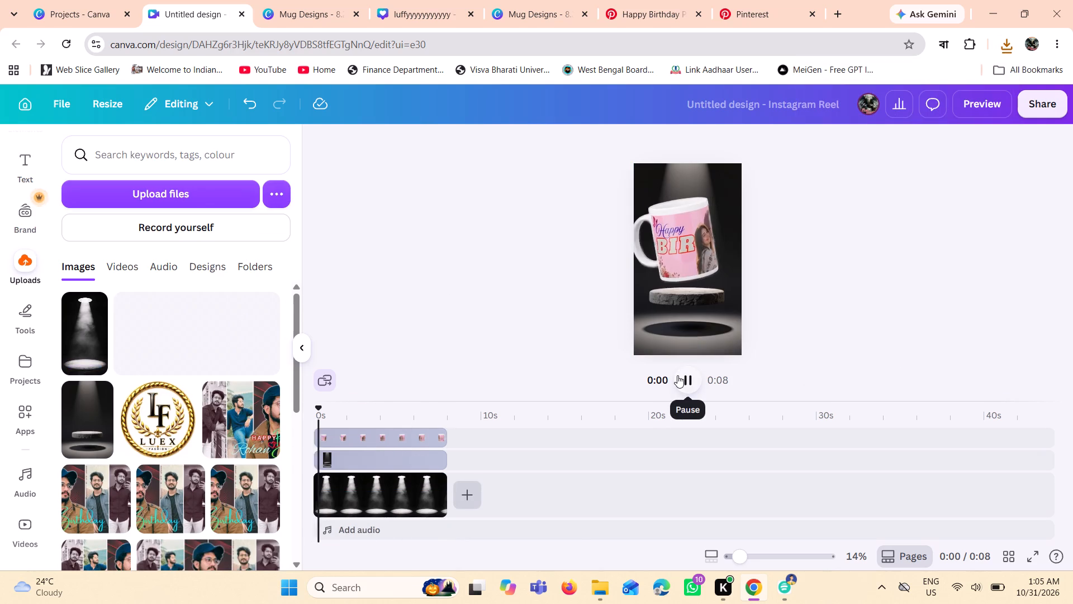
click(421, 456)
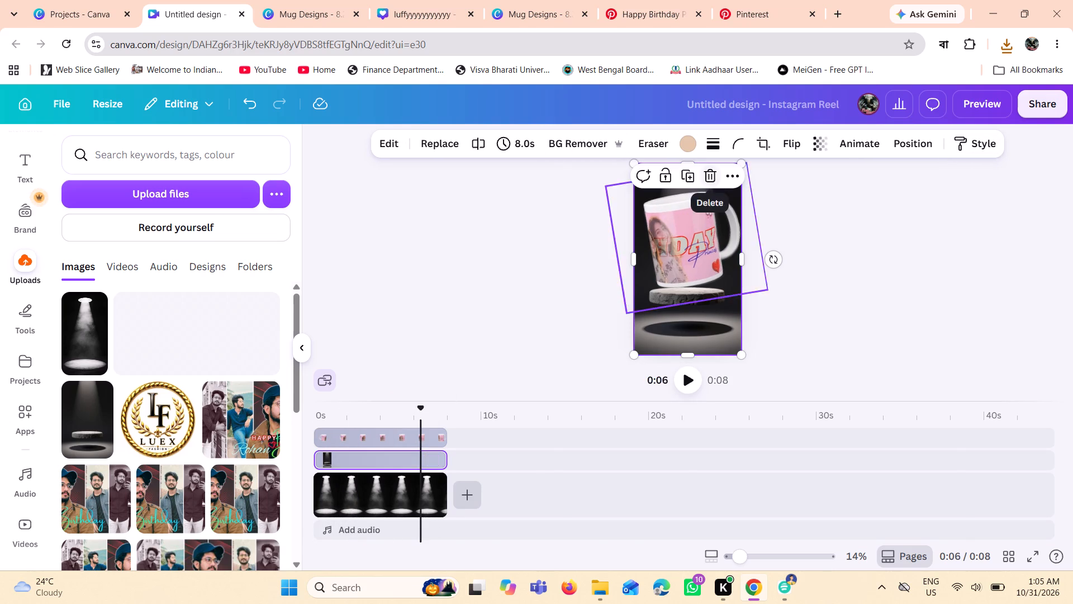
click(715, 174)
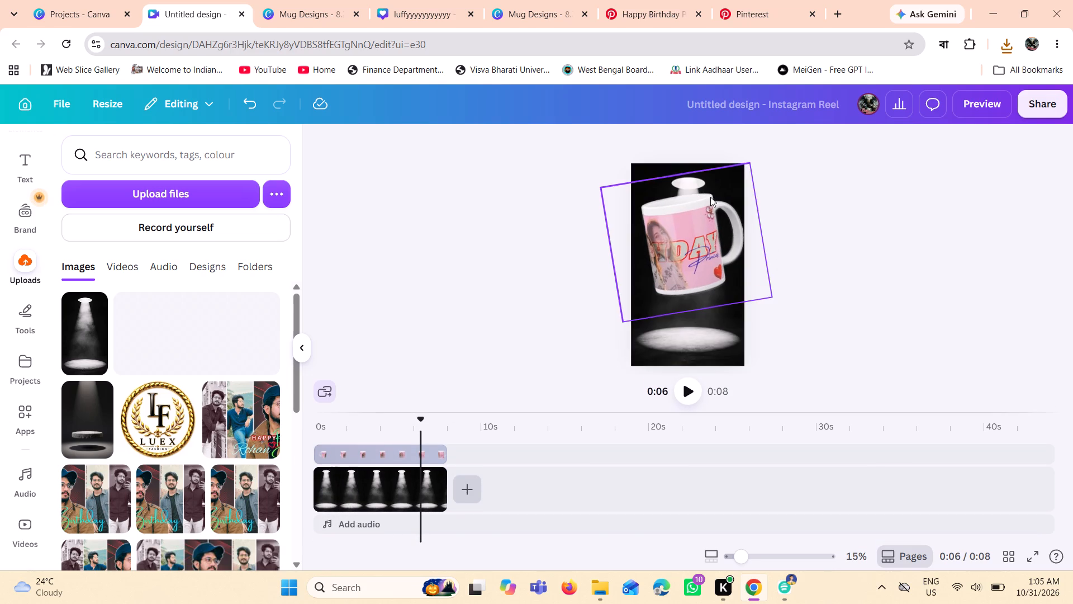
Move the mug video down into the spotlight, shrink it to about 1,143 × 1,029 and centre it horizontally.
click(690, 232)
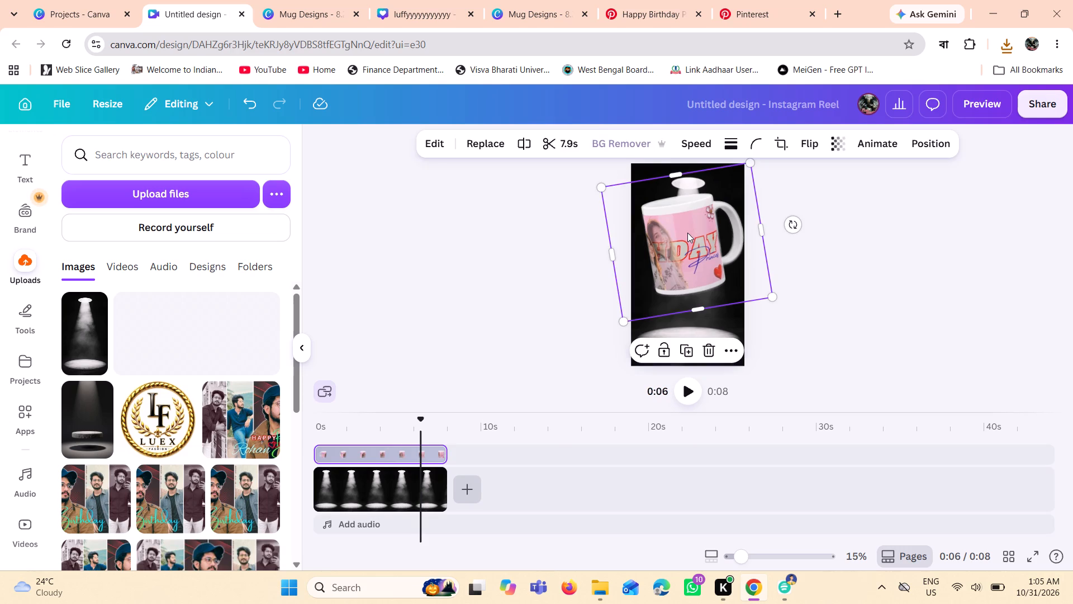
drag(687, 233, 683, 270)
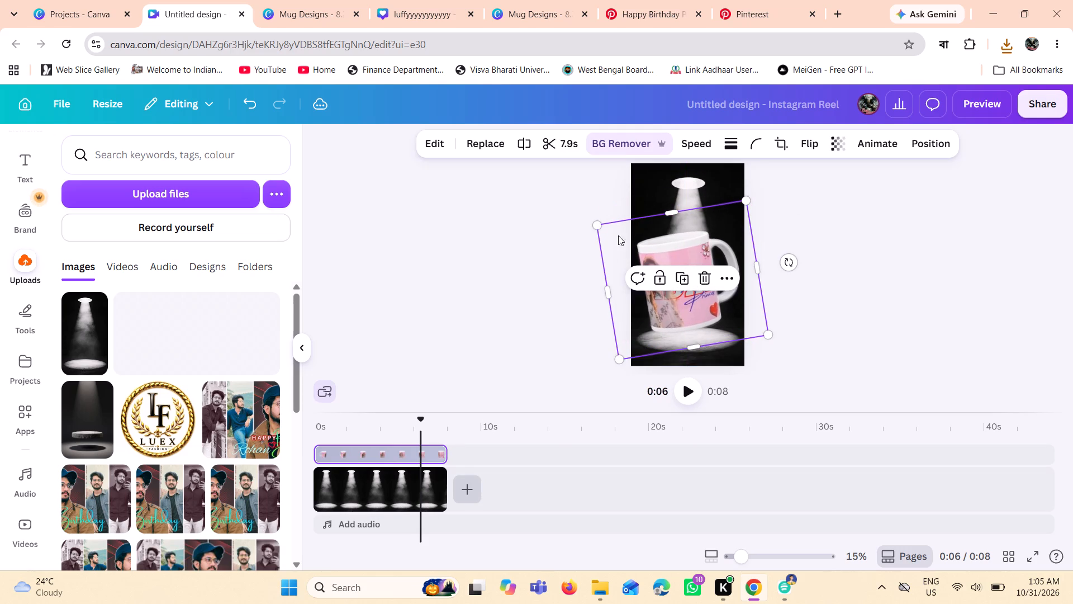
drag(598, 227, 623, 239)
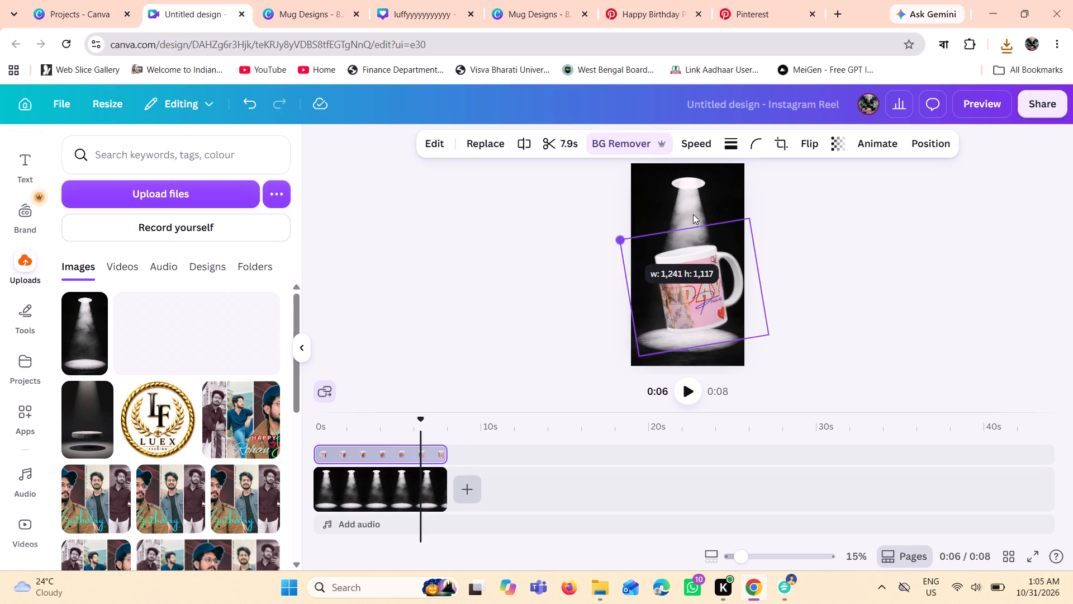
drag(748, 217, 742, 230)
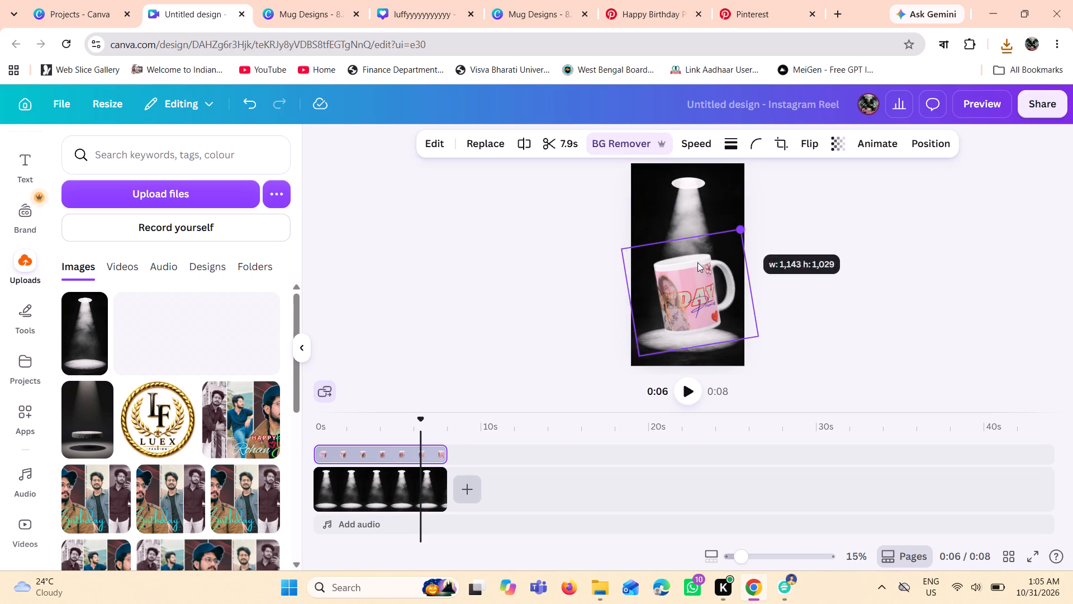
drag(684, 291, 681, 284)
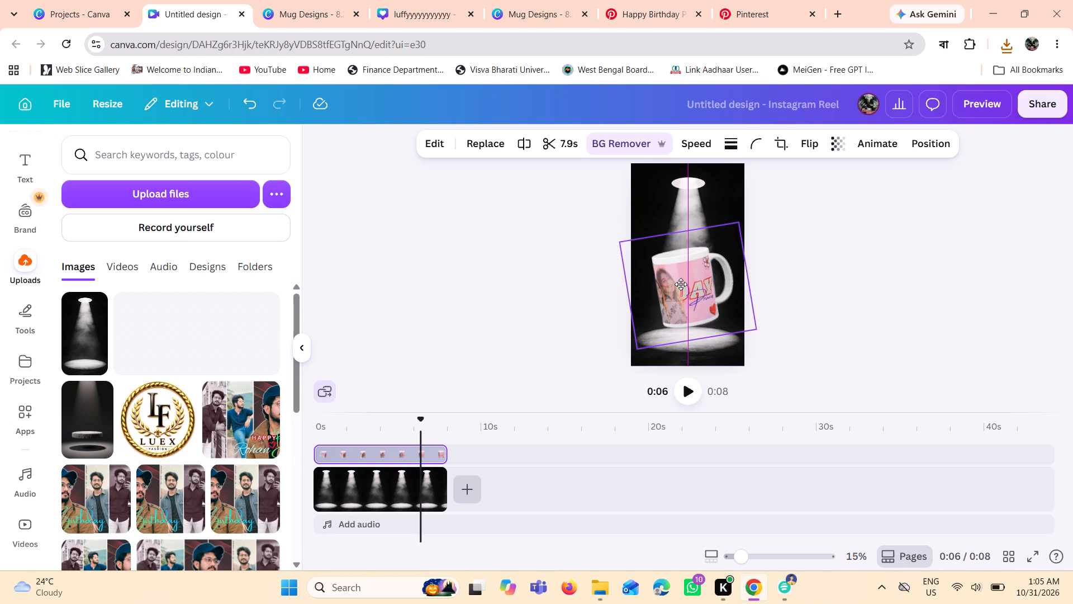
drag(681, 284, 680, 284)
Rotate the tilted mug video until it stands upright on the spotlit floor.
drag(777, 265, 778, 279)
click(778, 280)
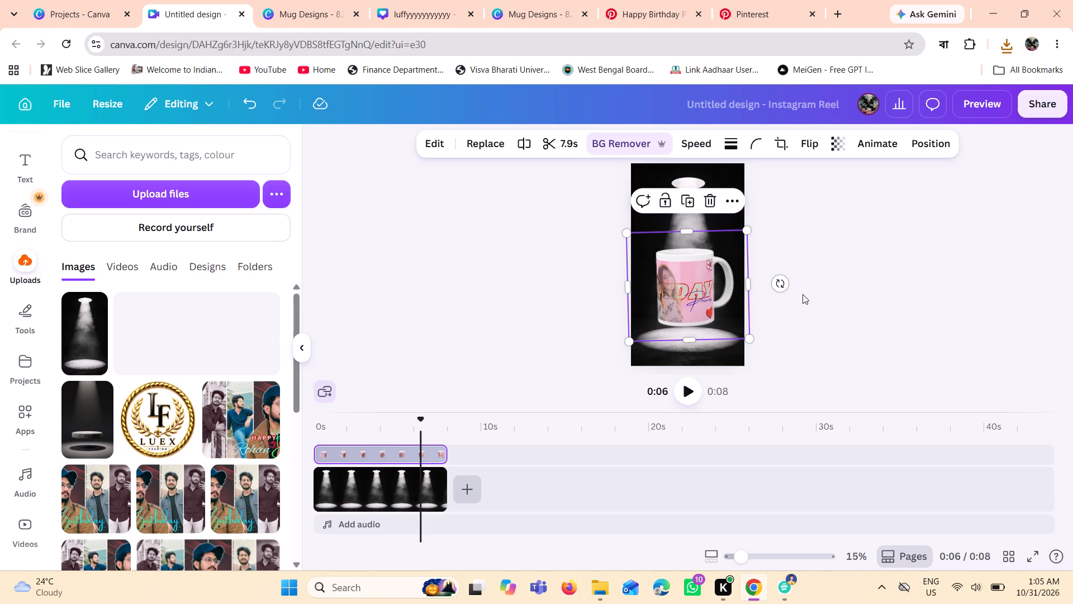
click(780, 283)
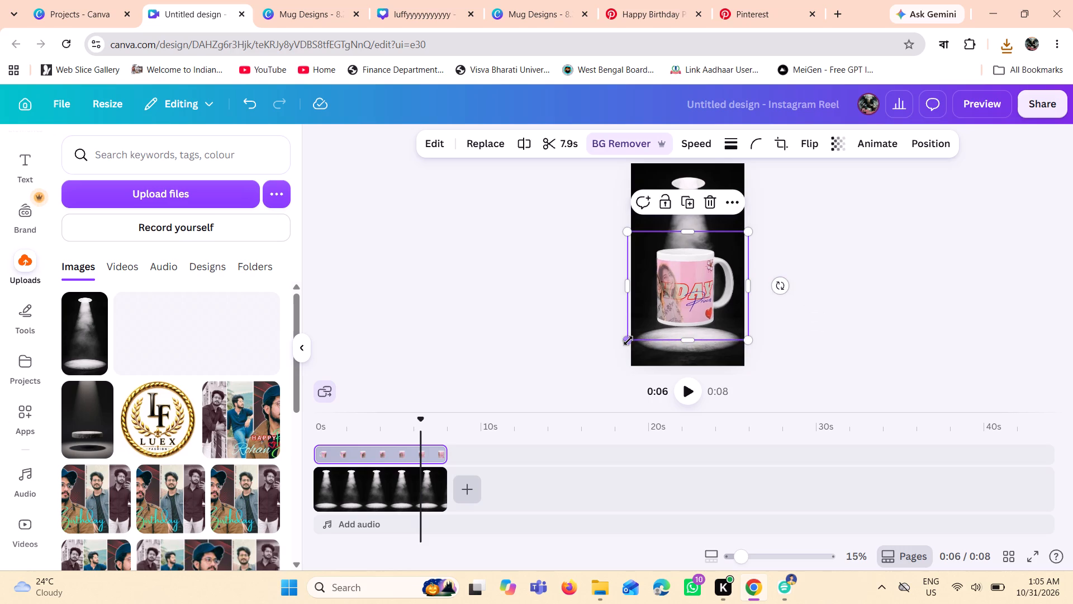
Enlarge the upright mug video slightly and recentre it so the mug sits on the light circle.
drag(628, 341, 630, 369)
drag(747, 230, 751, 228)
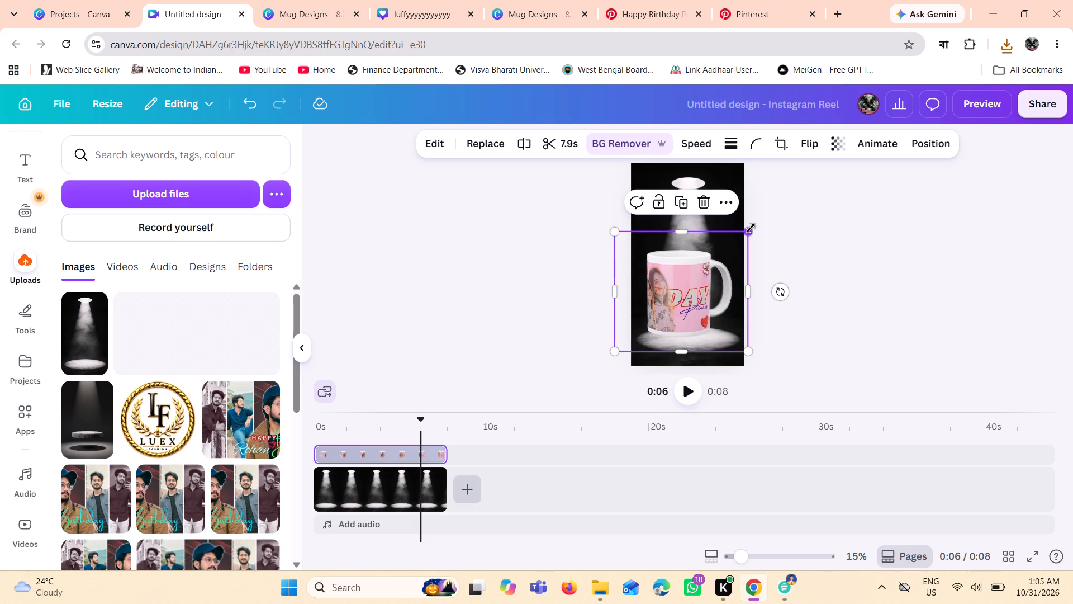
drag(751, 228, 753, 224)
click(615, 352)
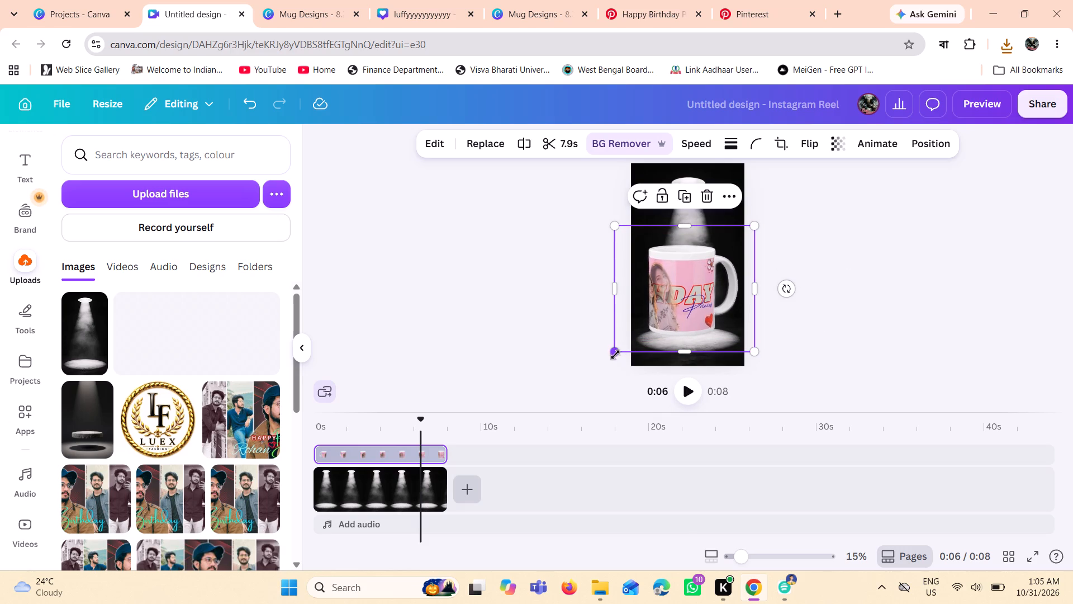
click(689, 296)
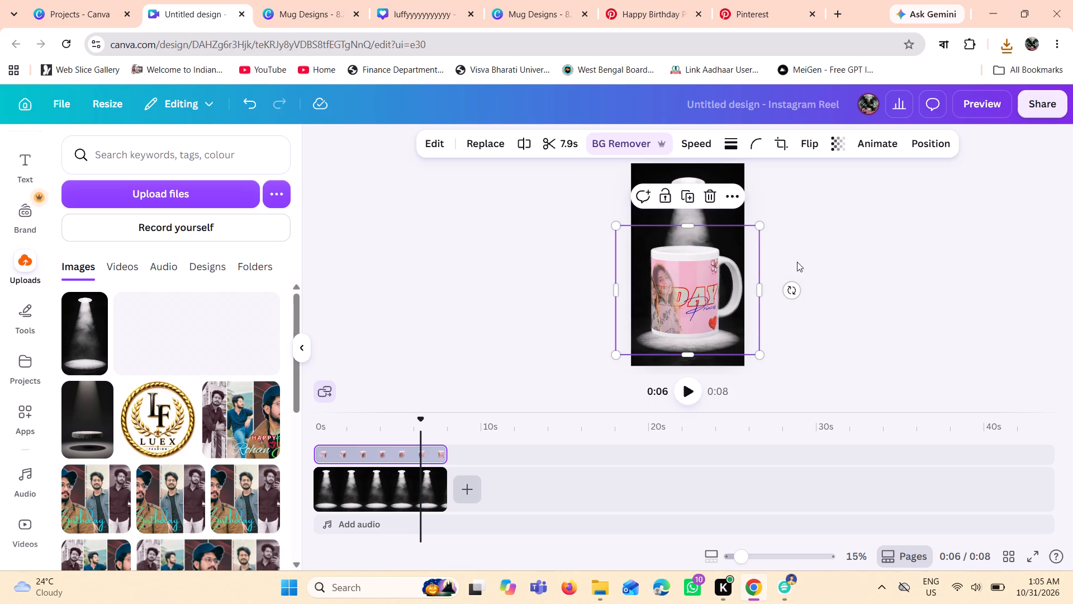
click(820, 259)
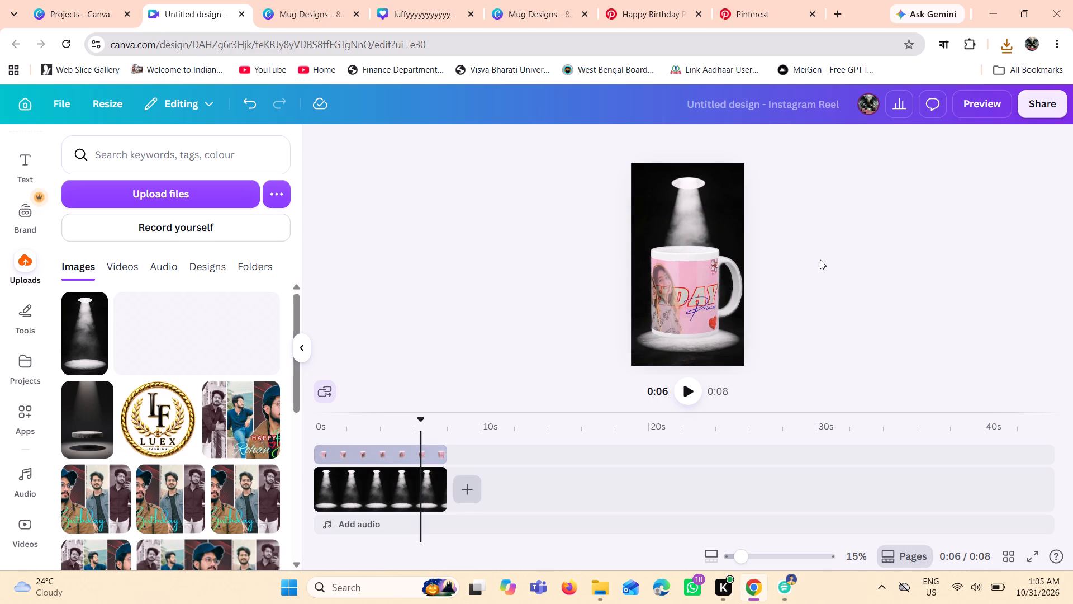
Play the reel to check the upright mug against the smoky spotlight background.
click(687, 383)
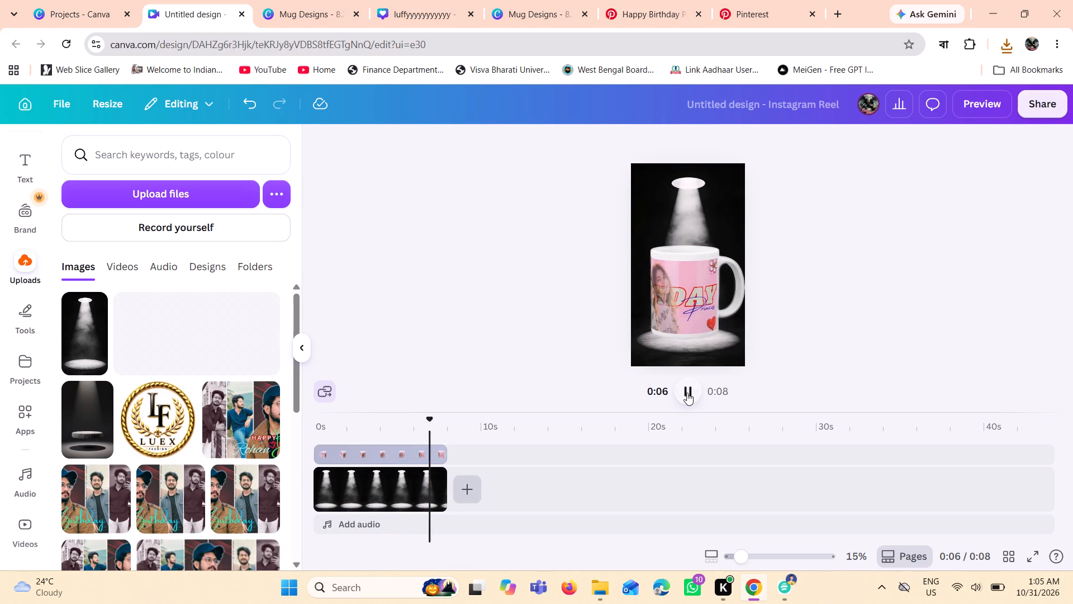
click(687, 393)
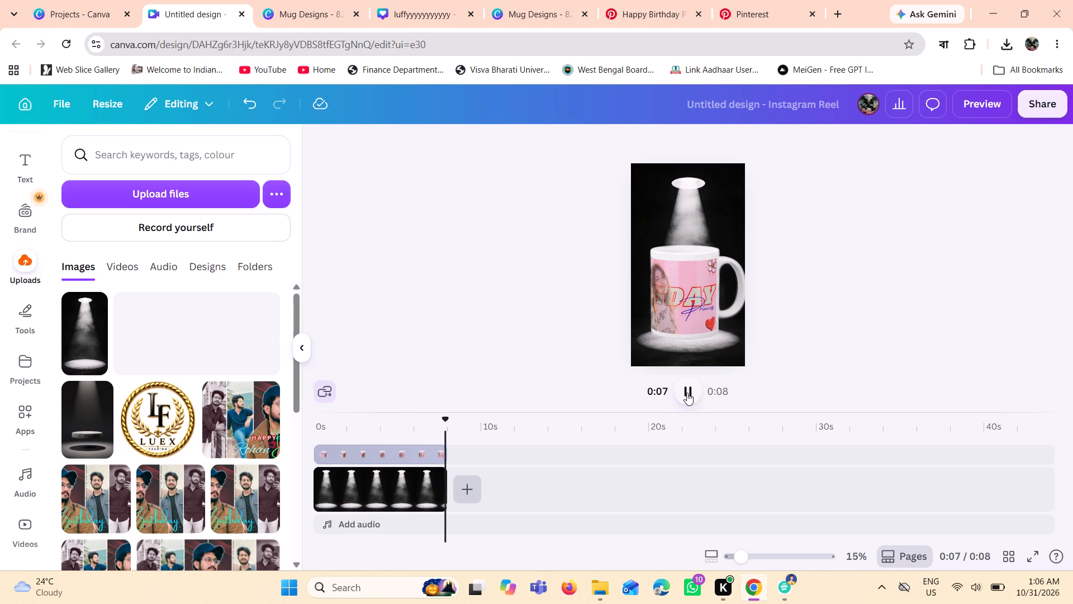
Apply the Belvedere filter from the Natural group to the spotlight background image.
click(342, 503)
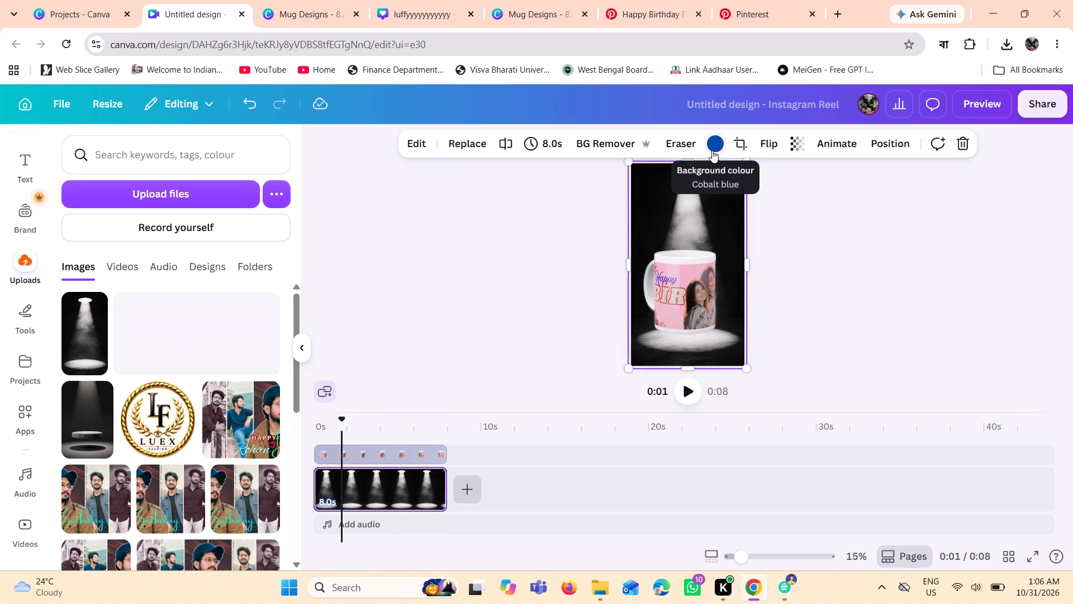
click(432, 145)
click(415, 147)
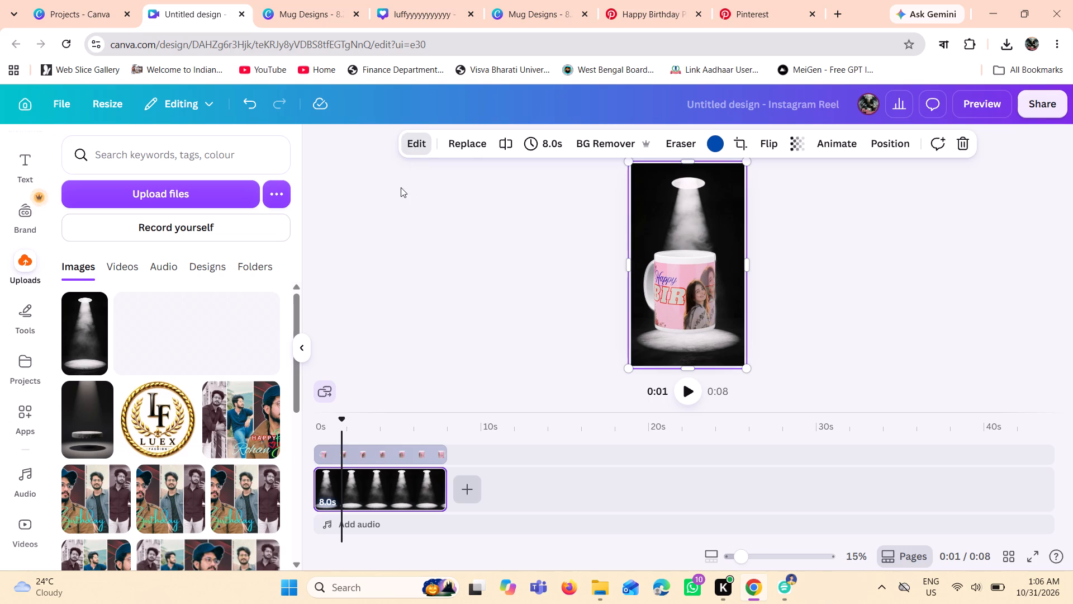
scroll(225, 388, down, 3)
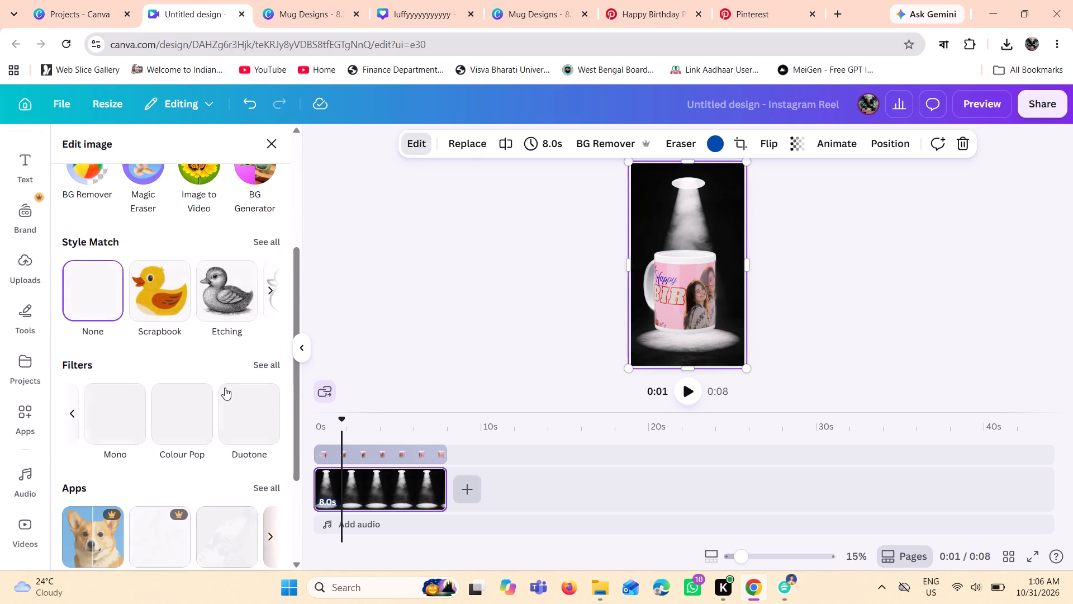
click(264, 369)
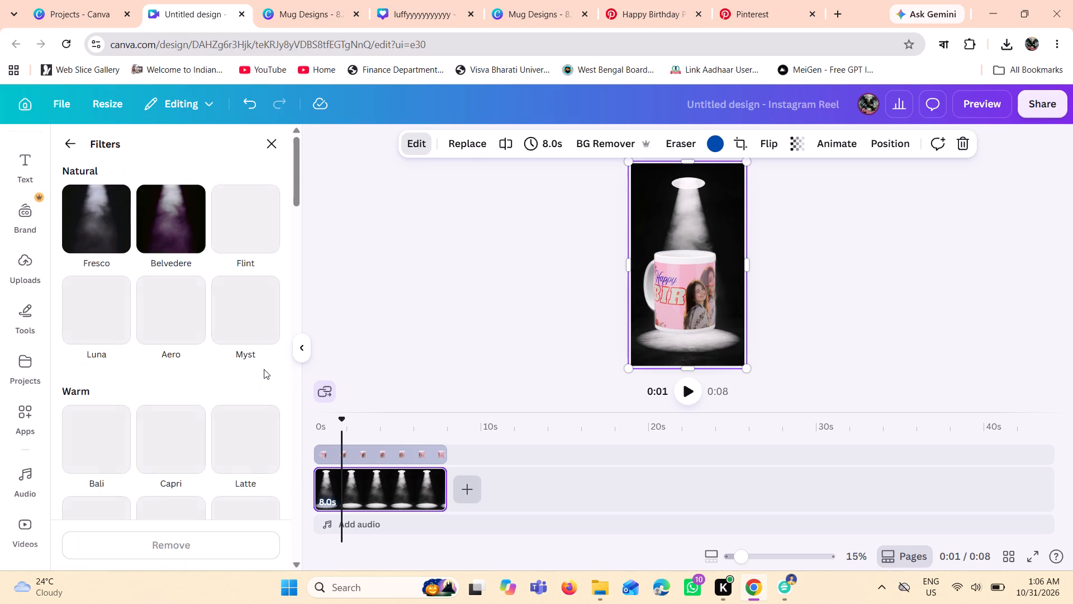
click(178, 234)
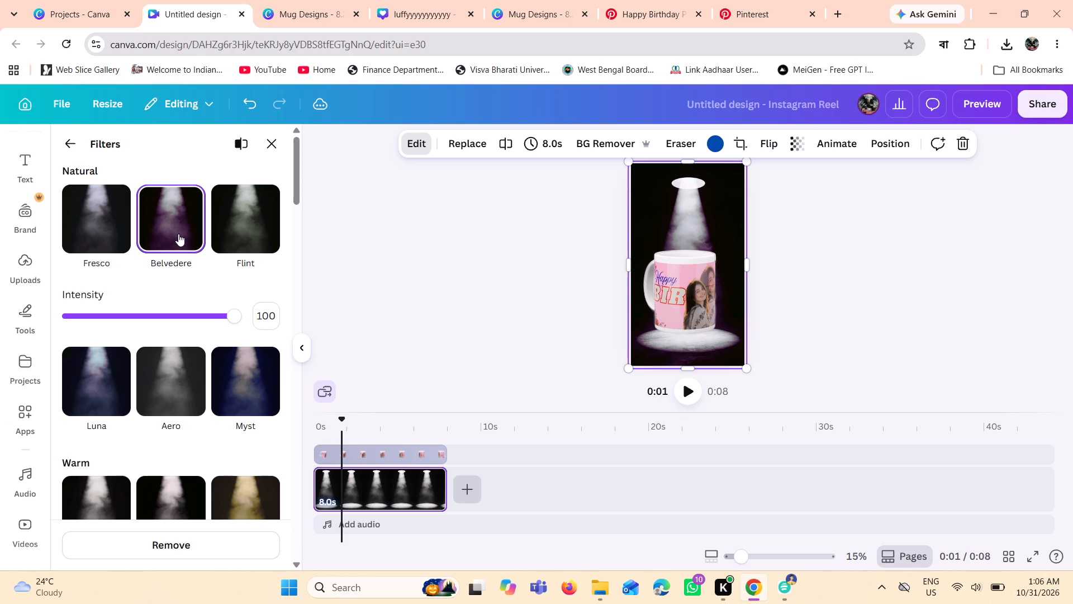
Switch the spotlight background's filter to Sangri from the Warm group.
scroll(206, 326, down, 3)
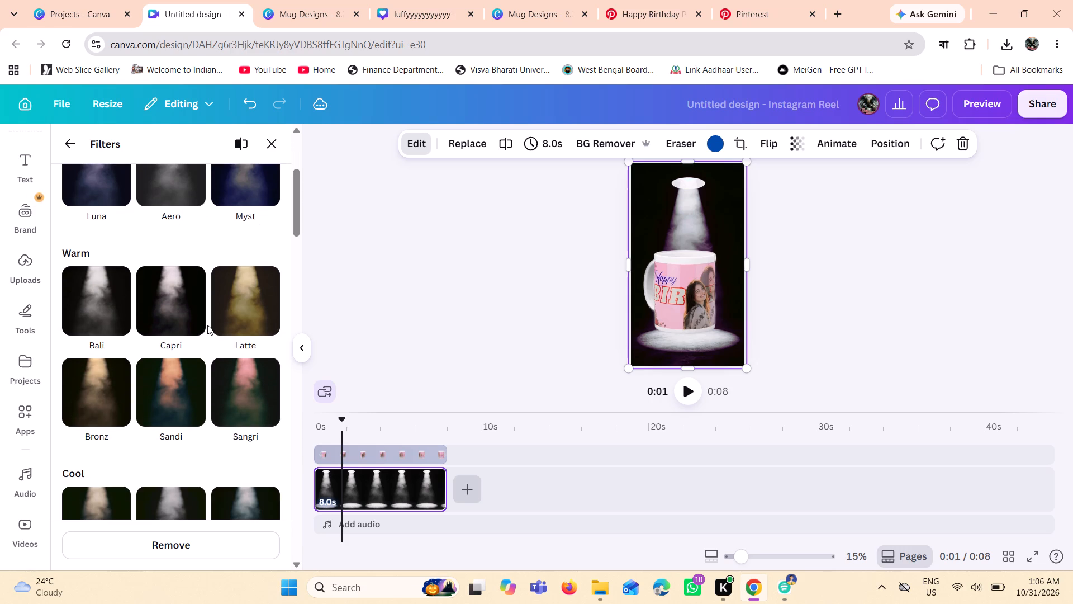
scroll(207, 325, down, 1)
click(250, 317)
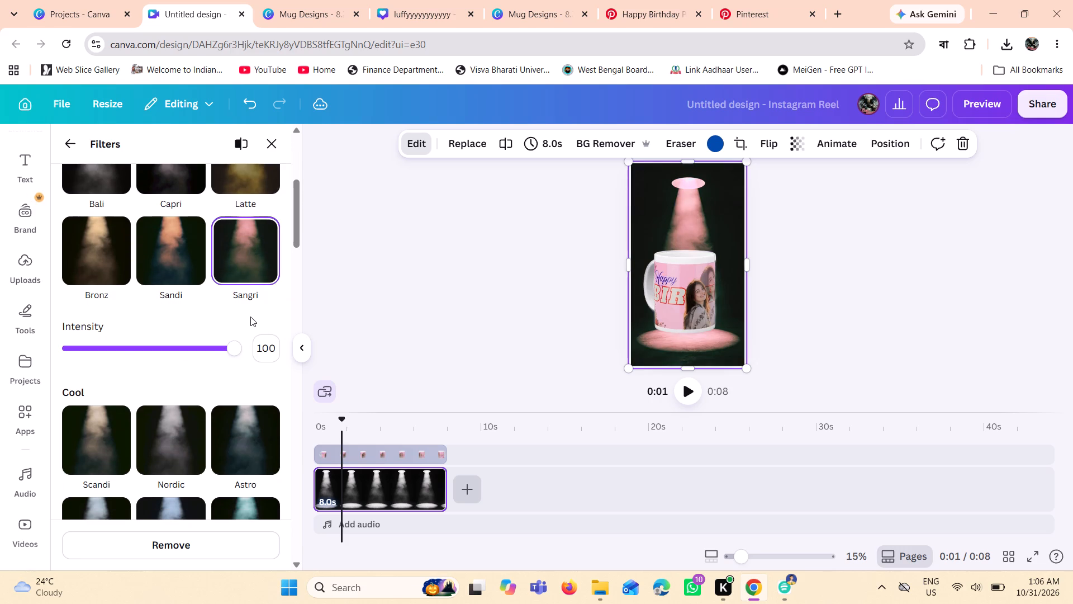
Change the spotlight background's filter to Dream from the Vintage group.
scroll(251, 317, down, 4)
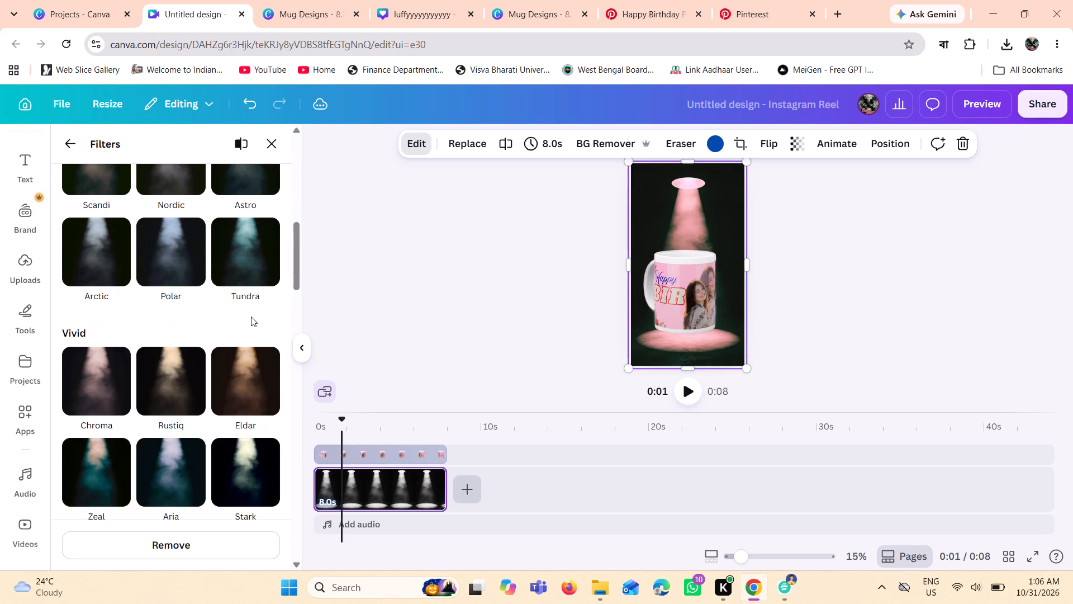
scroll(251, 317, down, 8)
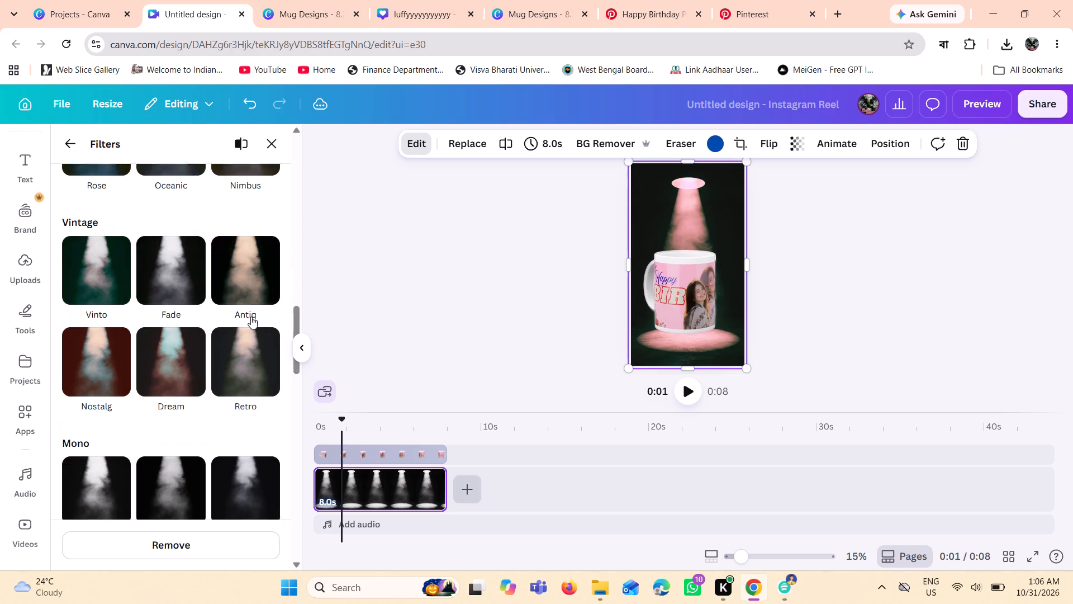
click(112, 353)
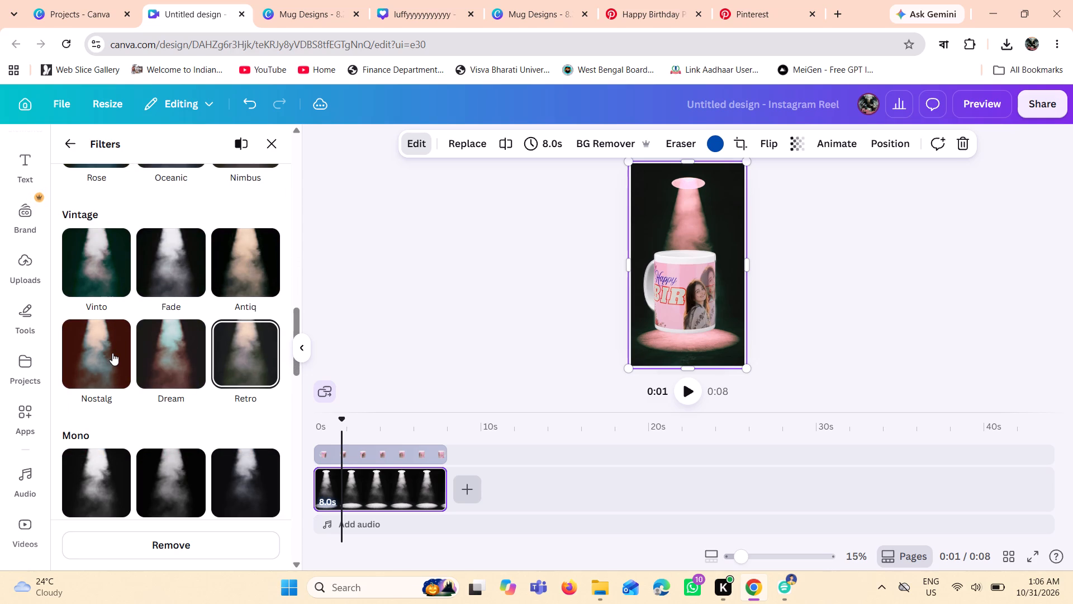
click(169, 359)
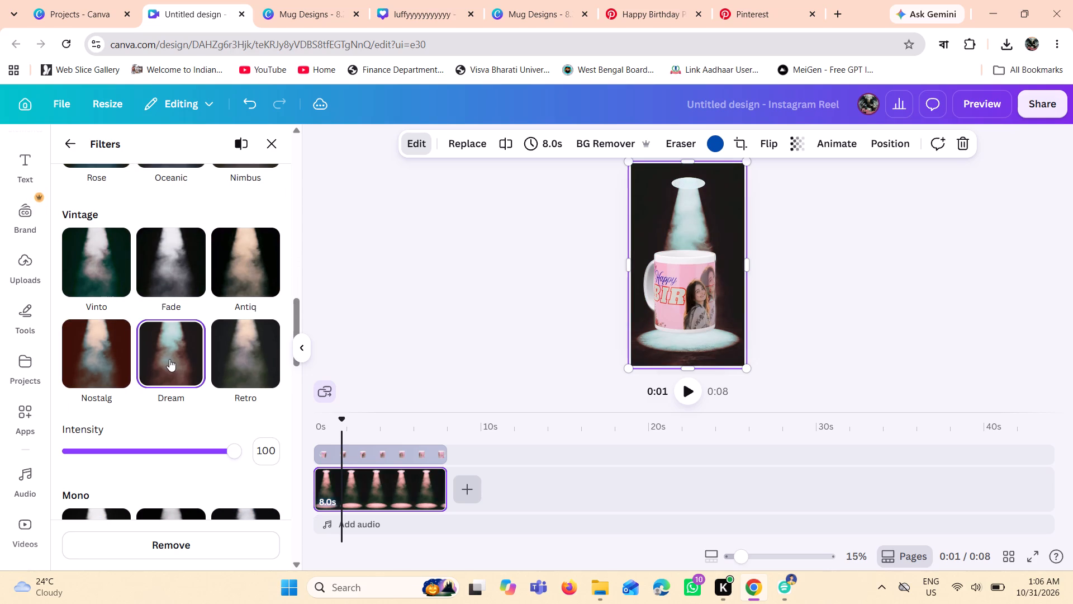
Browse the remaining filters and apply the Peppermint duotone to the spotlight background.
scroll(170, 359, down, 6)
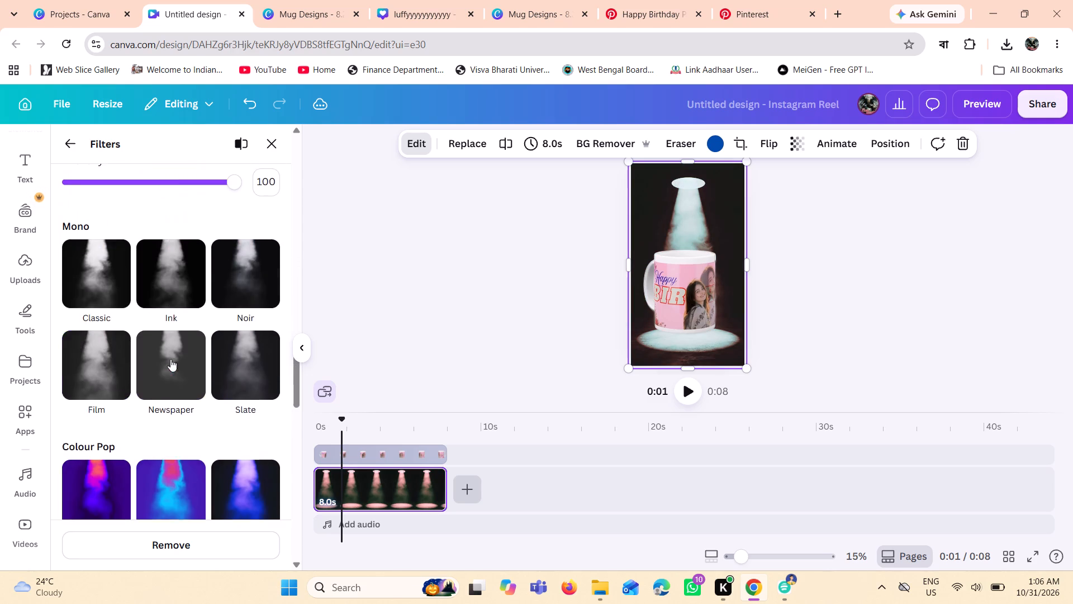
scroll(170, 359, down, 6)
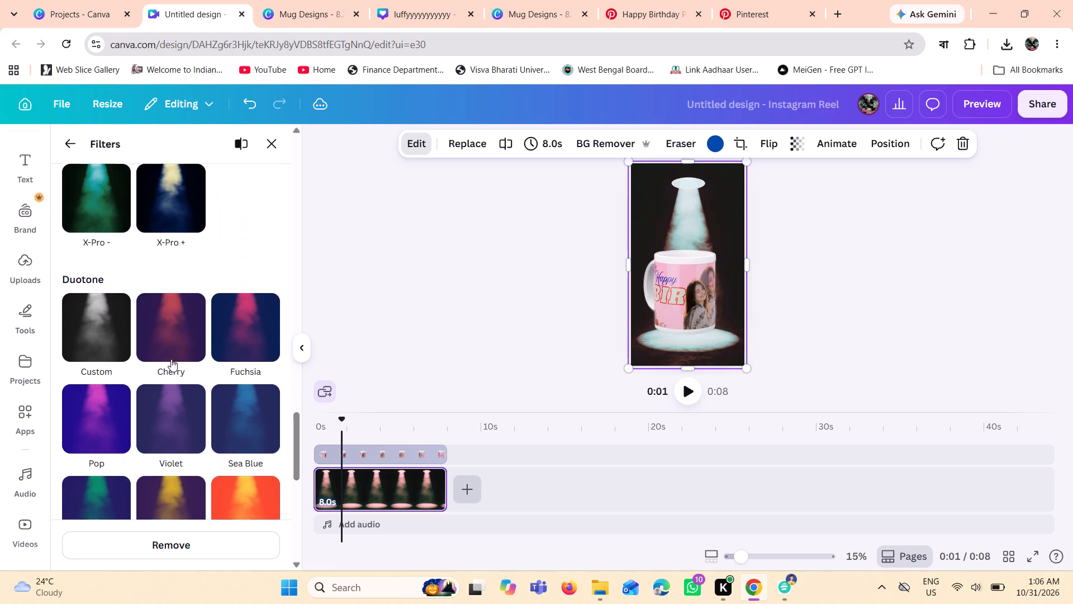
scroll(171, 359, down, 11)
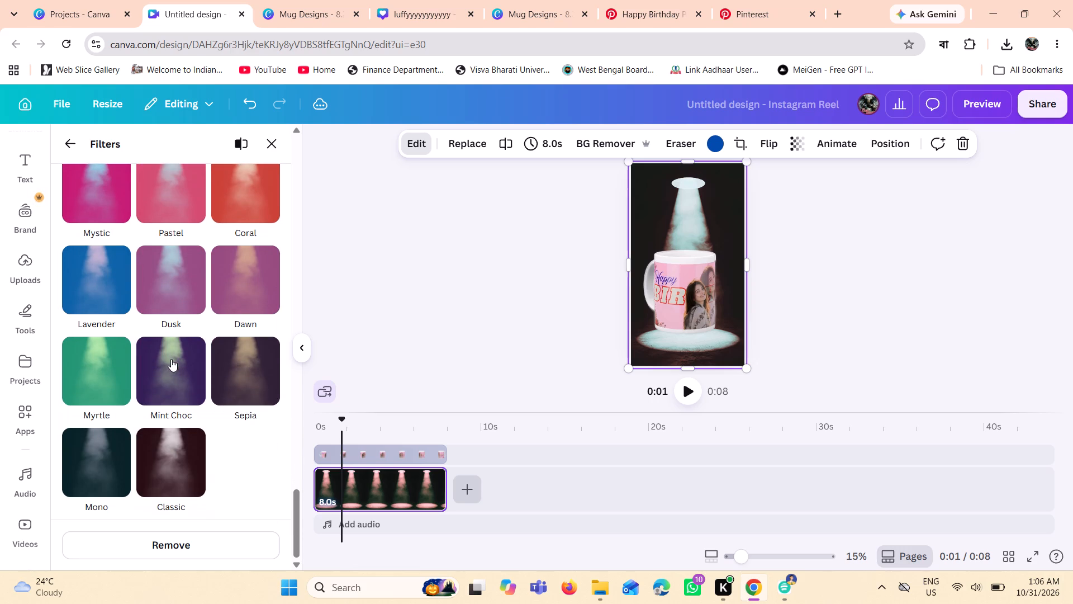
scroll(174, 402, up, 4)
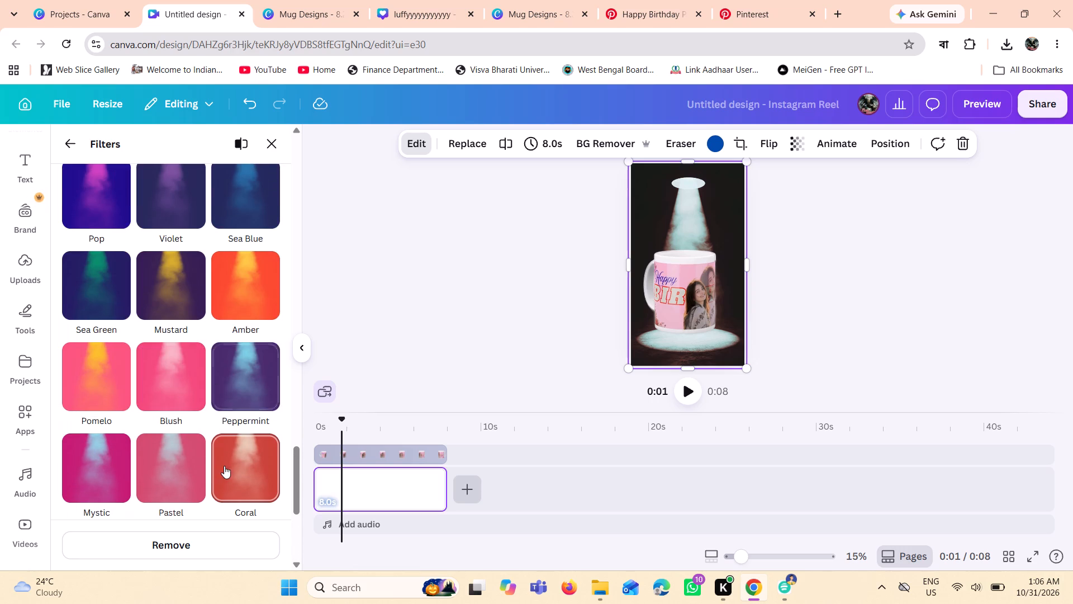
click(260, 364)
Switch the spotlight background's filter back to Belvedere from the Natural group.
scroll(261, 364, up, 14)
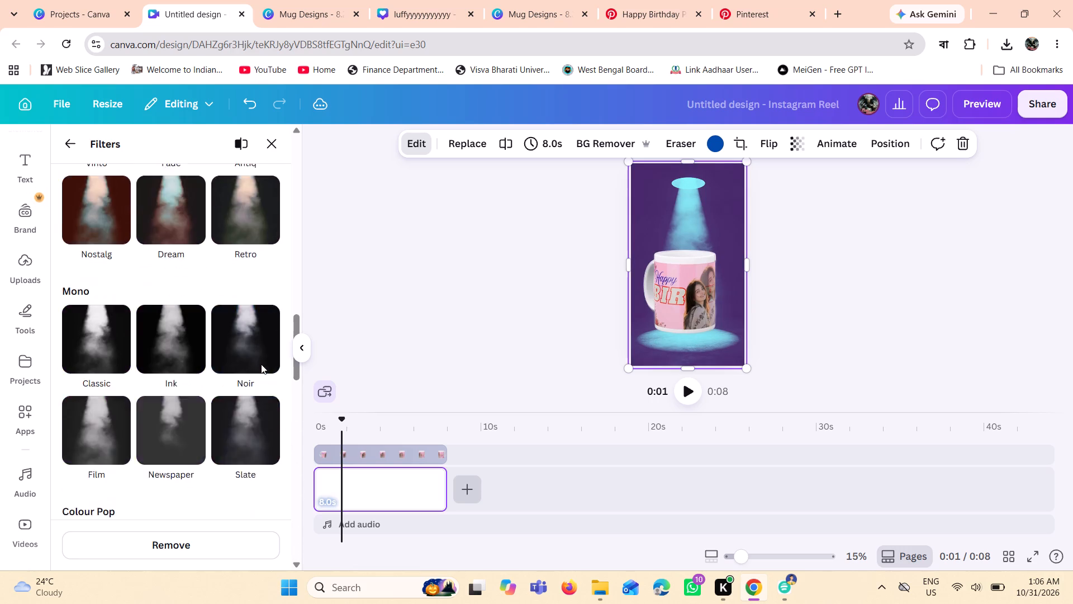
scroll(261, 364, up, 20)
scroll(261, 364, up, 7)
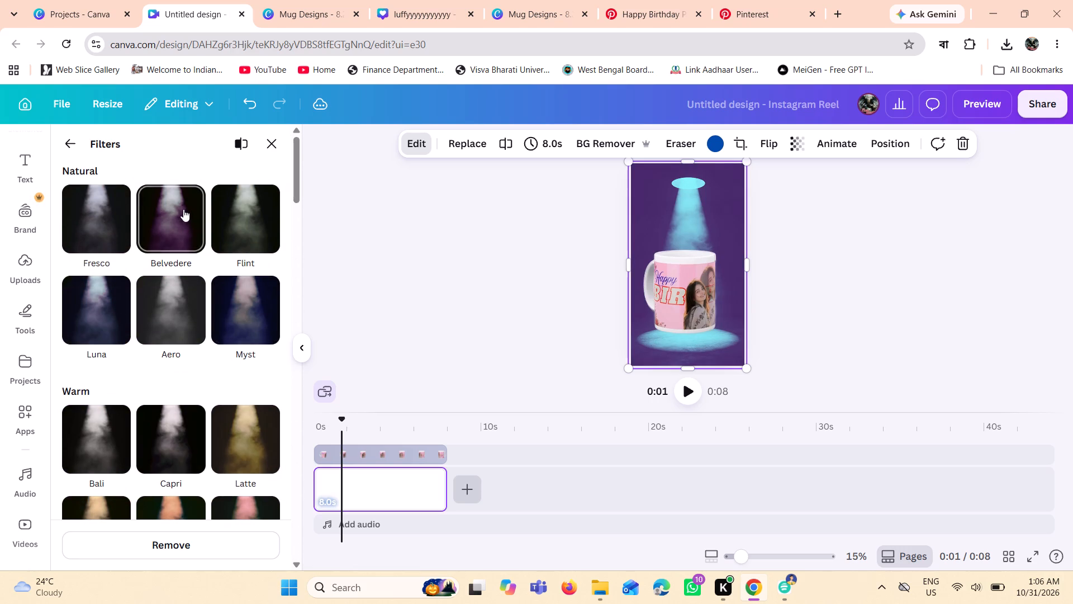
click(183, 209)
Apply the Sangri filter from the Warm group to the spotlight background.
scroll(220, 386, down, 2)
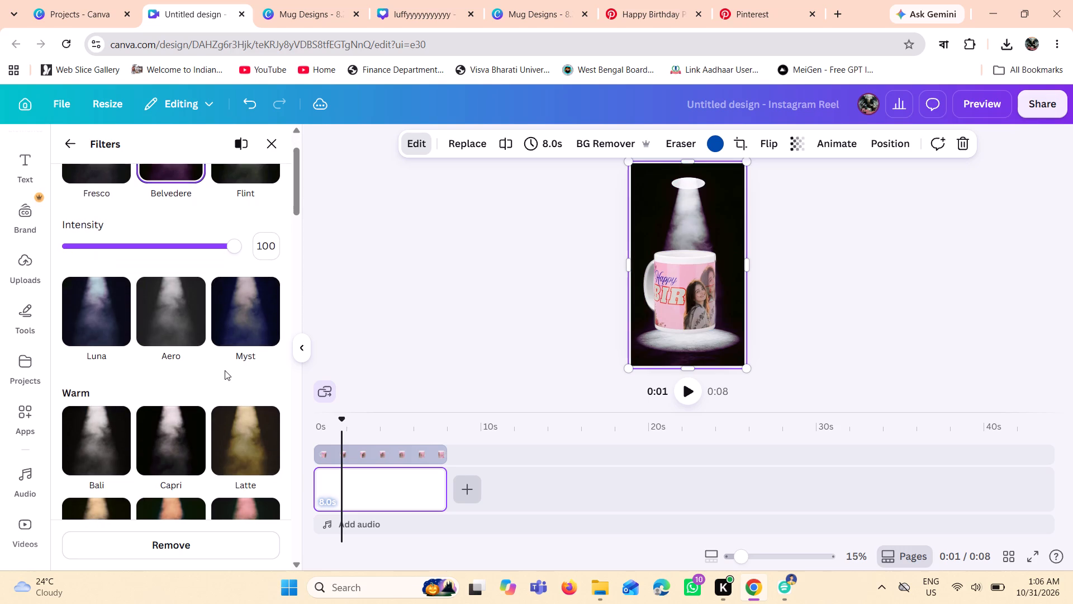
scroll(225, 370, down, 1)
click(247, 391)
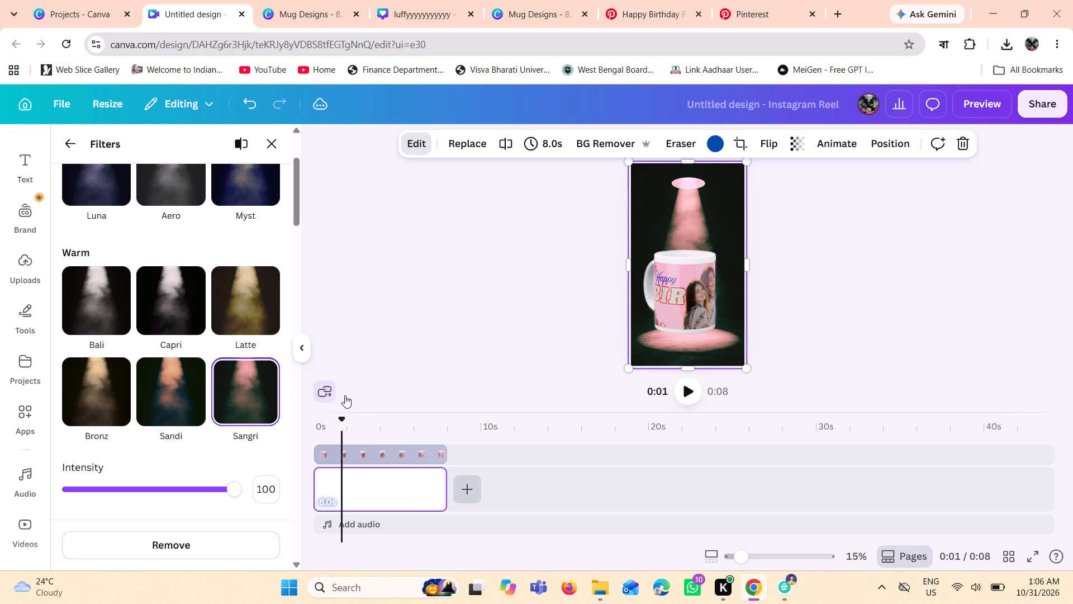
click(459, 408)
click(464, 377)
Play the reel through to check the rotating mug against the Sangri-filtered background.
click(689, 394)
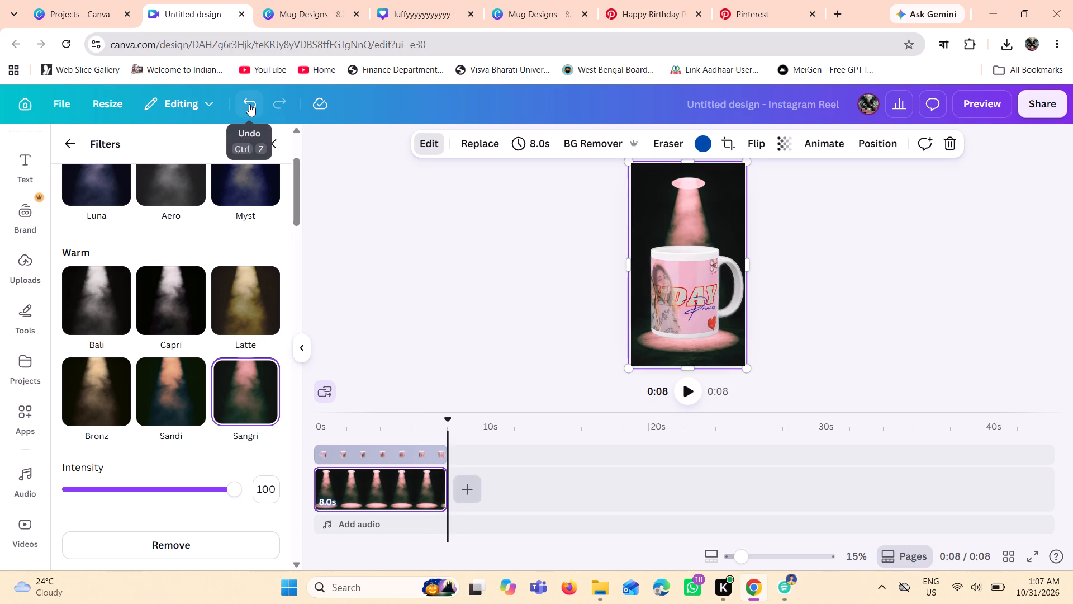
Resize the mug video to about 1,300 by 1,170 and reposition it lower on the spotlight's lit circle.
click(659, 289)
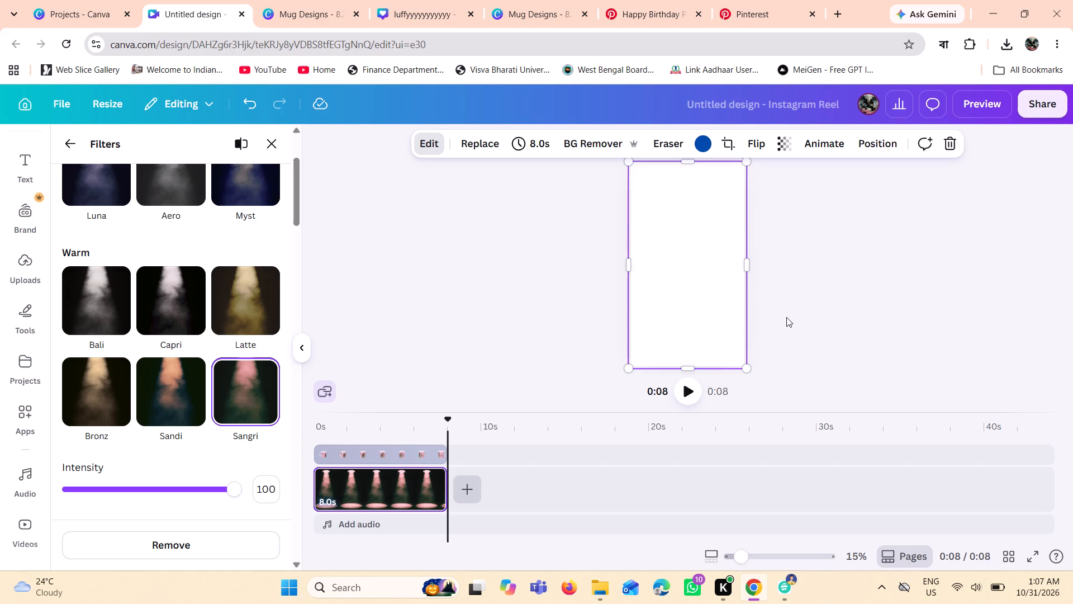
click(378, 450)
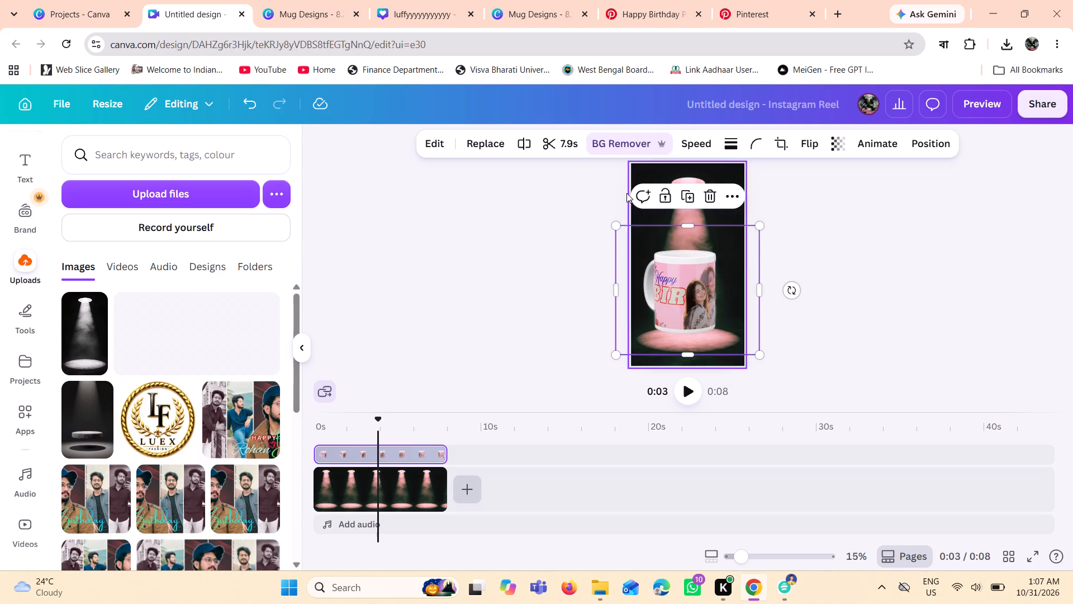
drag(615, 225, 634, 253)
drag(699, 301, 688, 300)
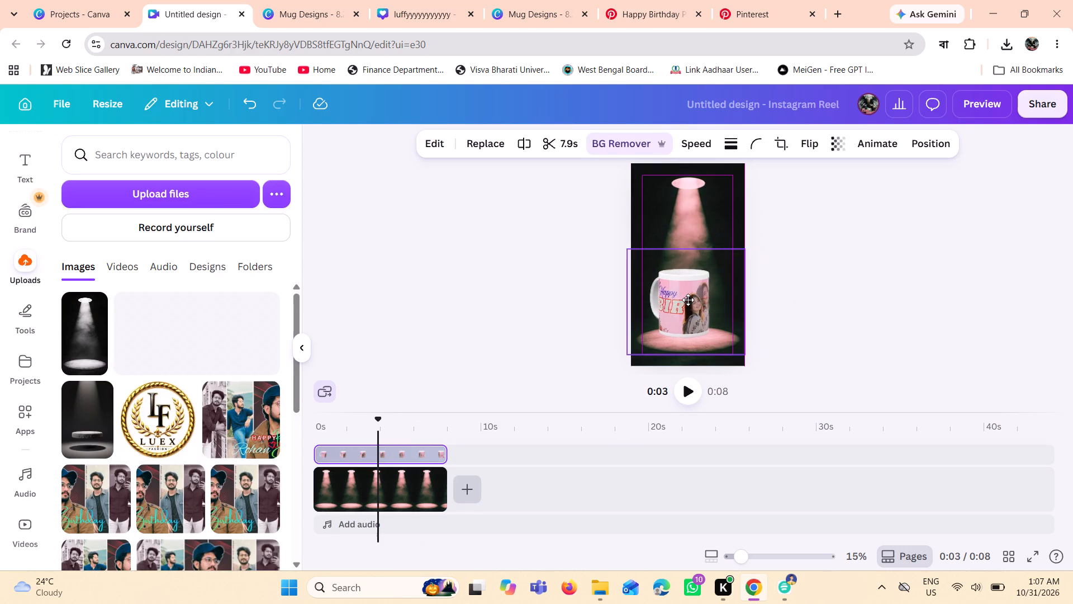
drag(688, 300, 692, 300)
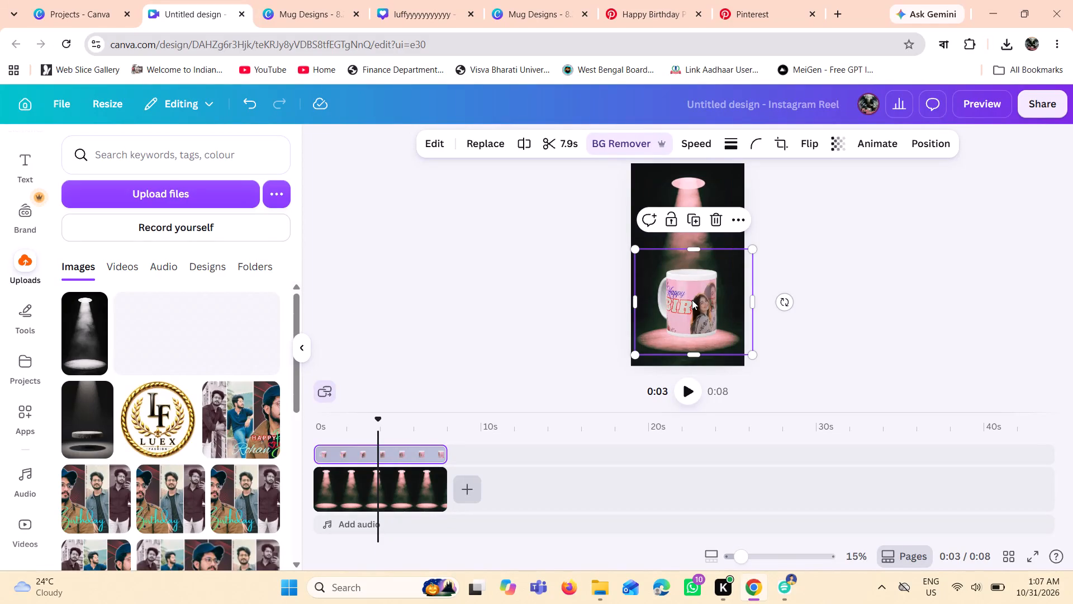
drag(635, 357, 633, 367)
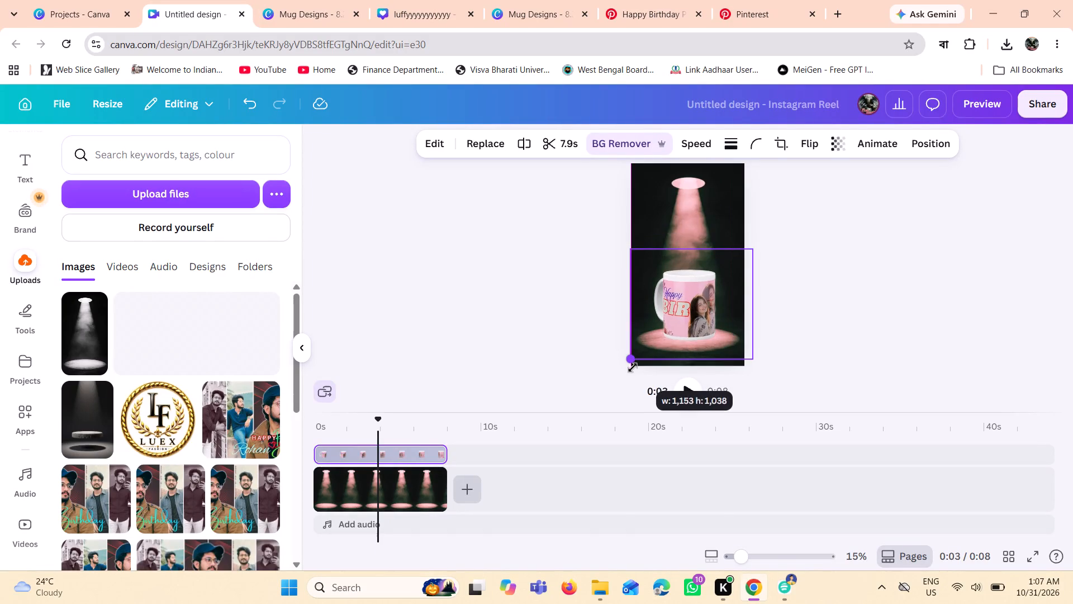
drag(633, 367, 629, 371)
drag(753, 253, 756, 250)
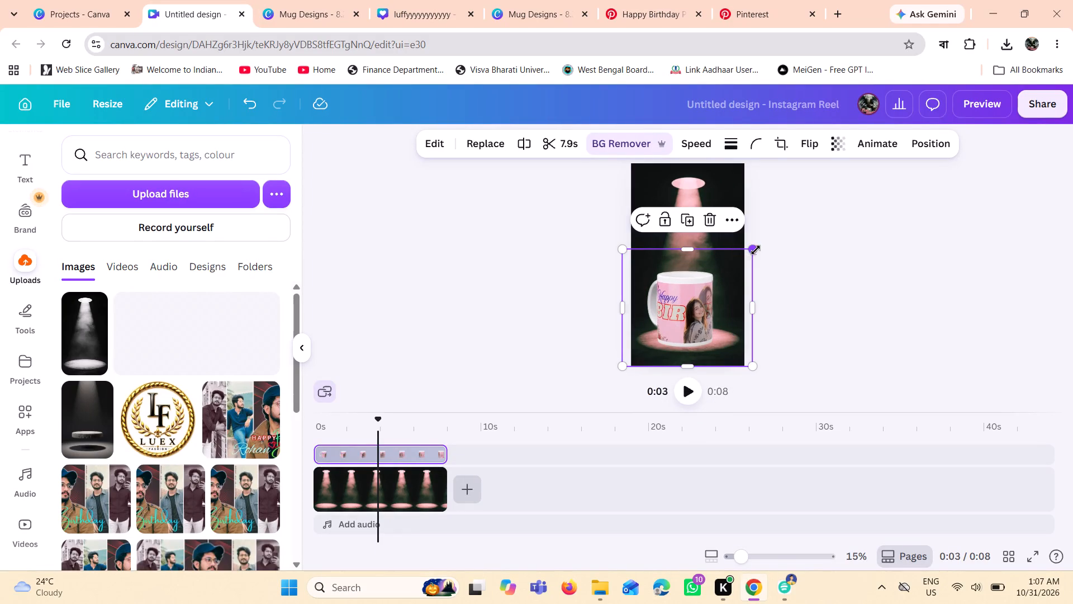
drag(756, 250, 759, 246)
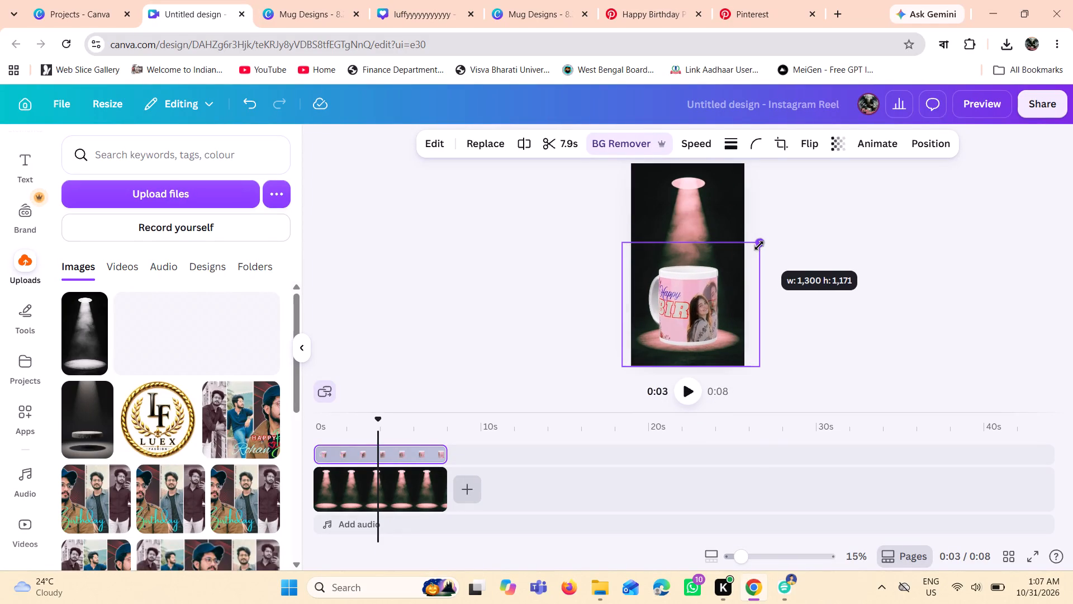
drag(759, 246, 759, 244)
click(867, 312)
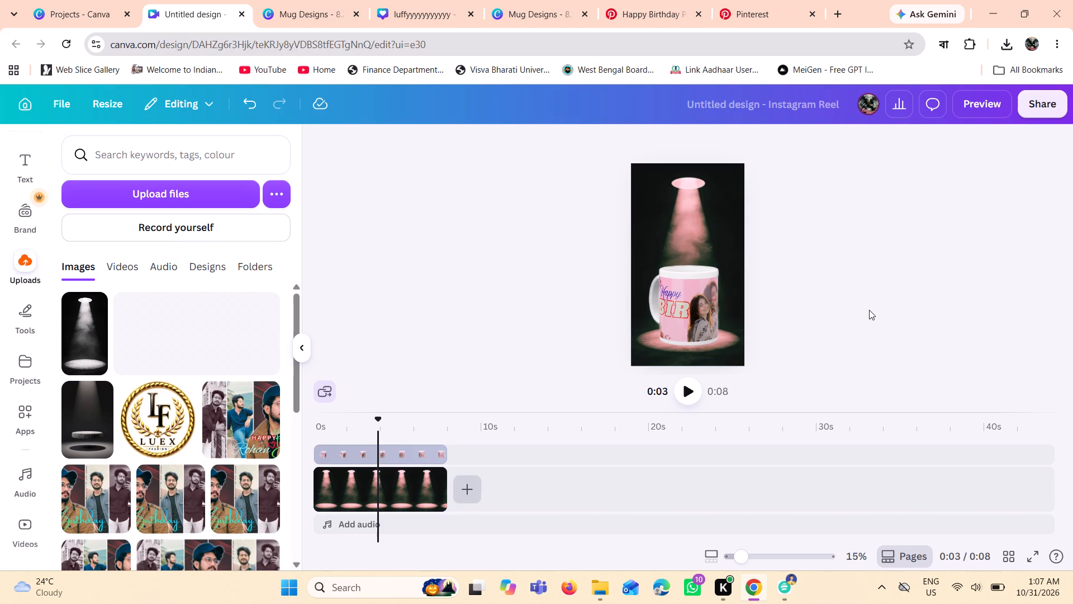
Play the reel twice to check the mug's new size and placement through the rotation.
click(681, 390)
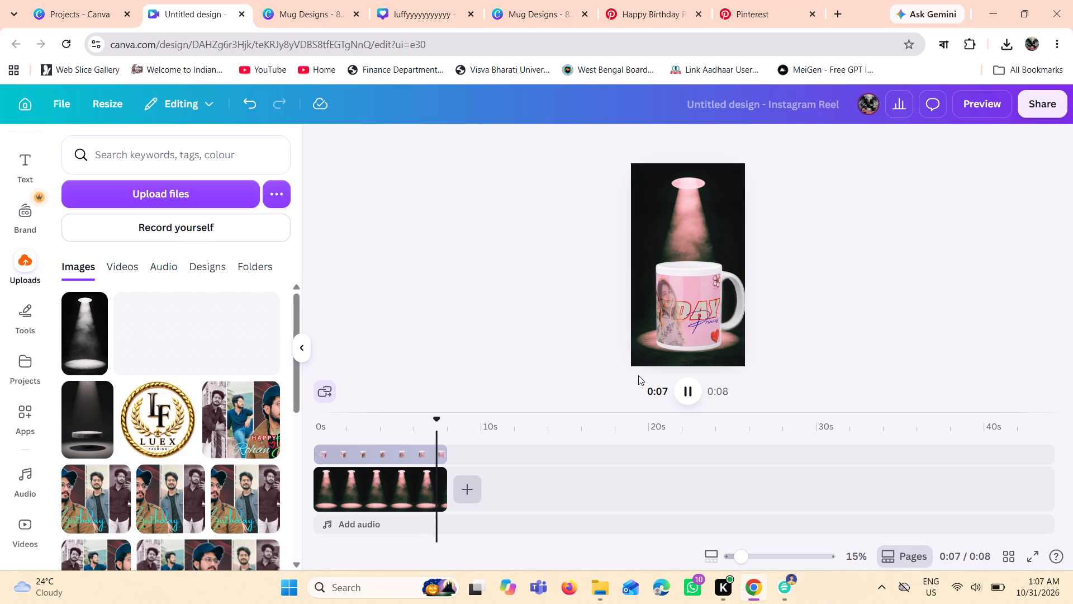
click(691, 389)
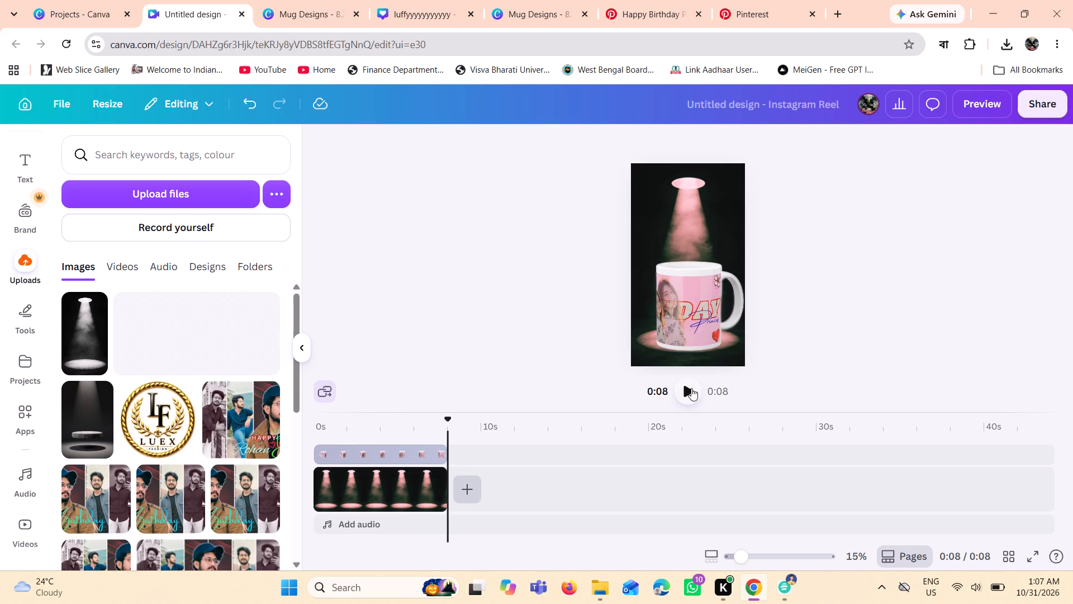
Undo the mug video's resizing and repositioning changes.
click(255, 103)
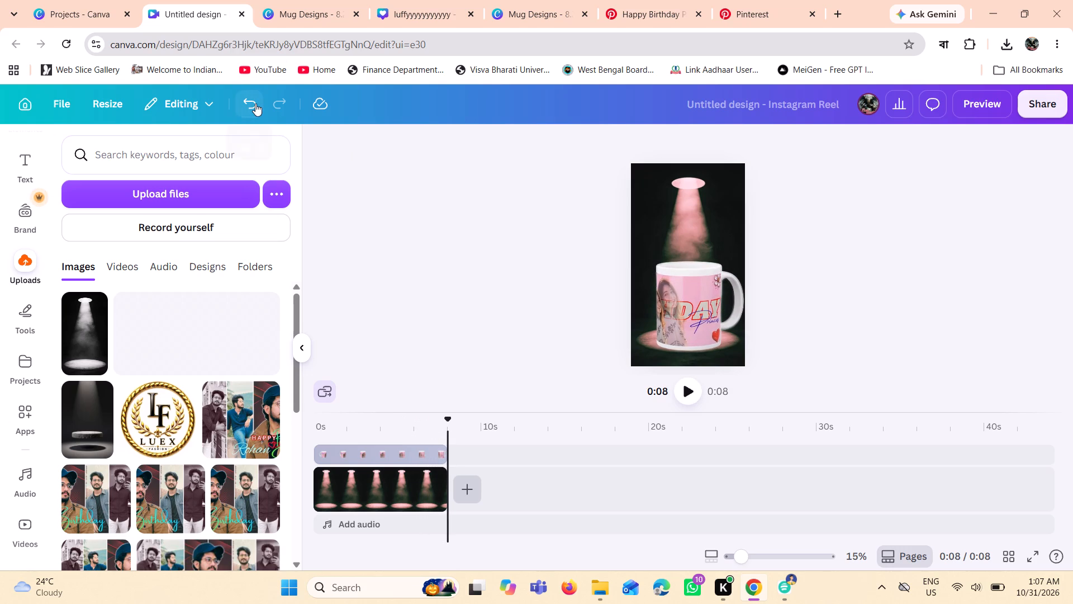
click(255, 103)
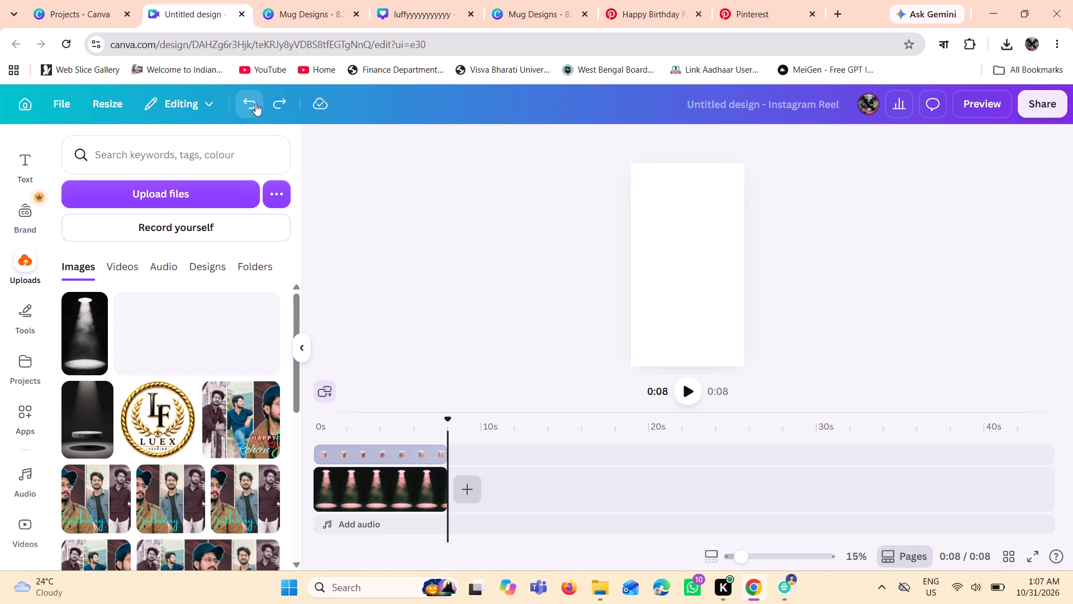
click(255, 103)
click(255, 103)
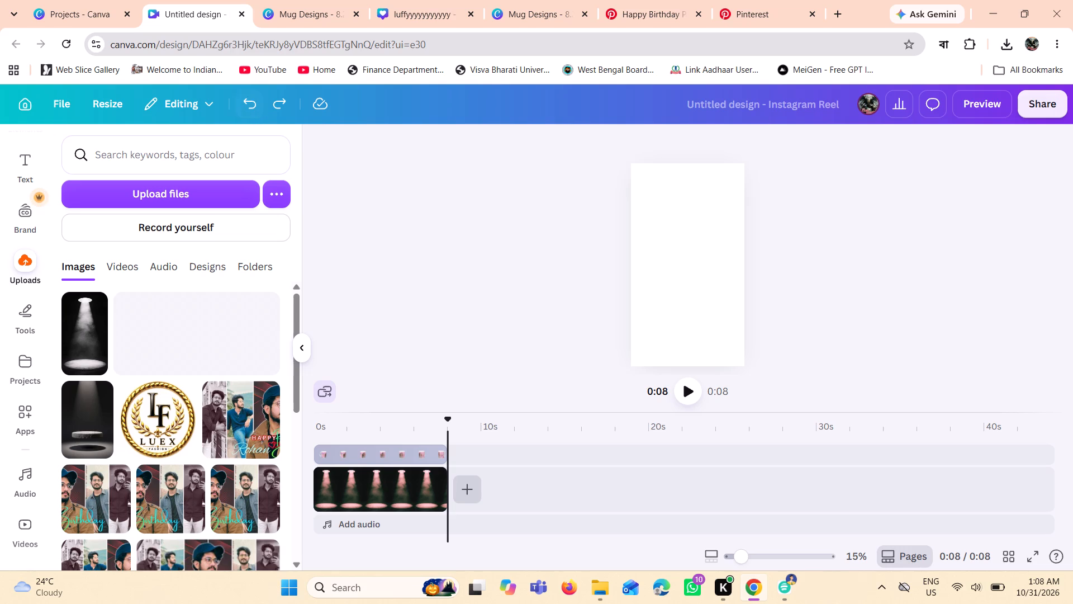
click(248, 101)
Reload the design's browser page and accept the reload request.
click(69, 47)
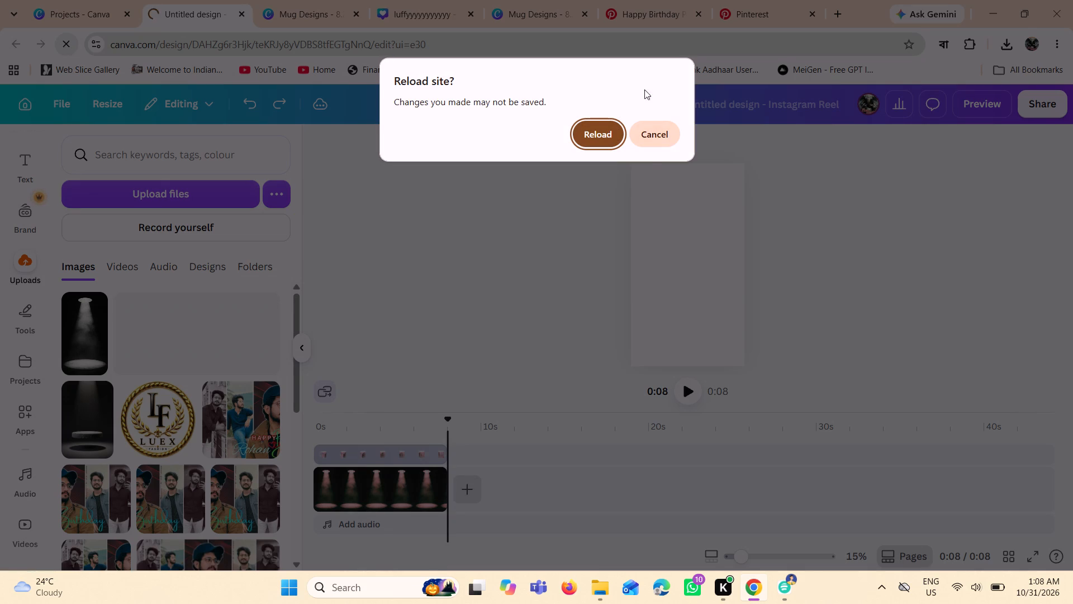
click(599, 128)
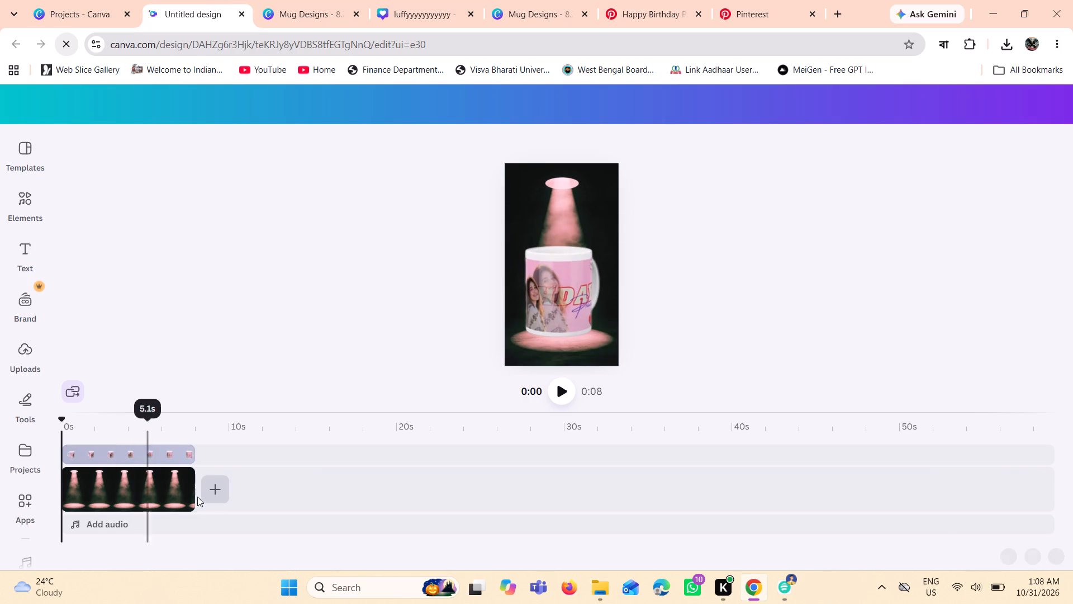
Replace the smoky spotlight background with the uploaded dark image of a round podium under a spotlight.
click(107, 500)
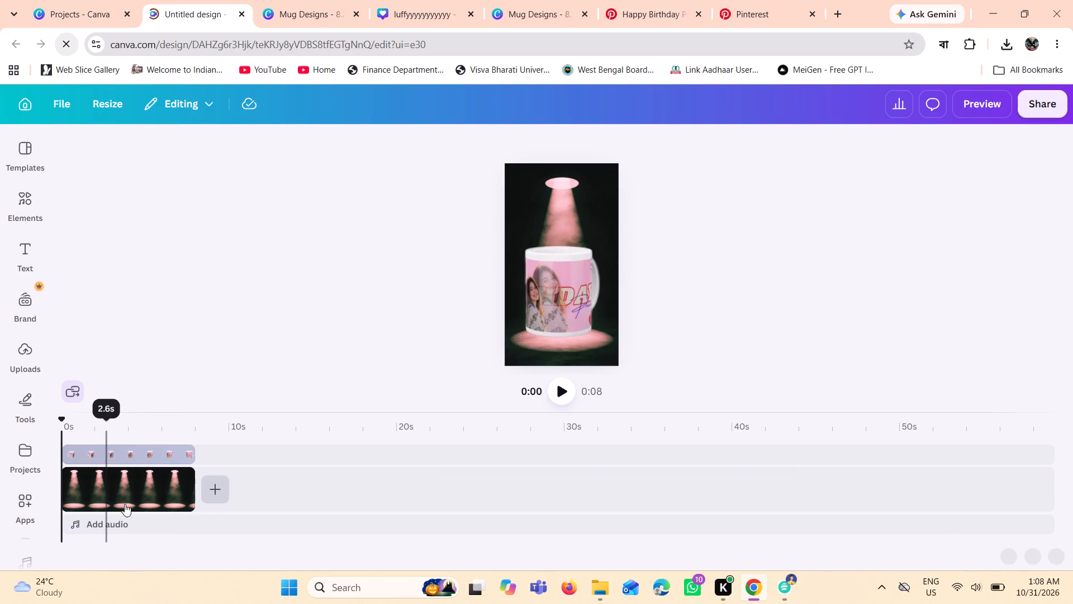
click(349, 149)
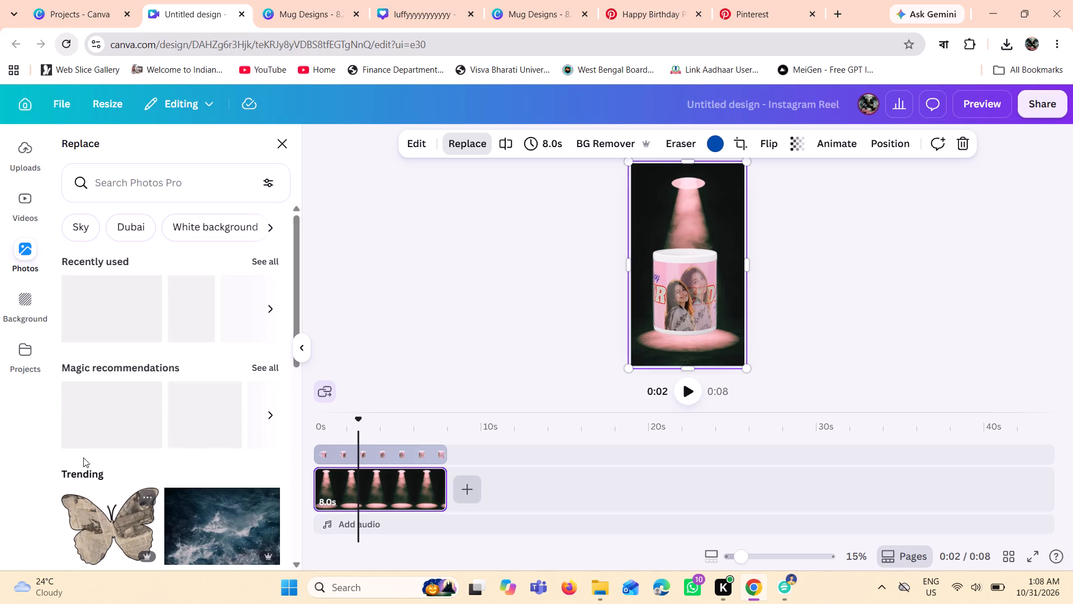
click(21, 156)
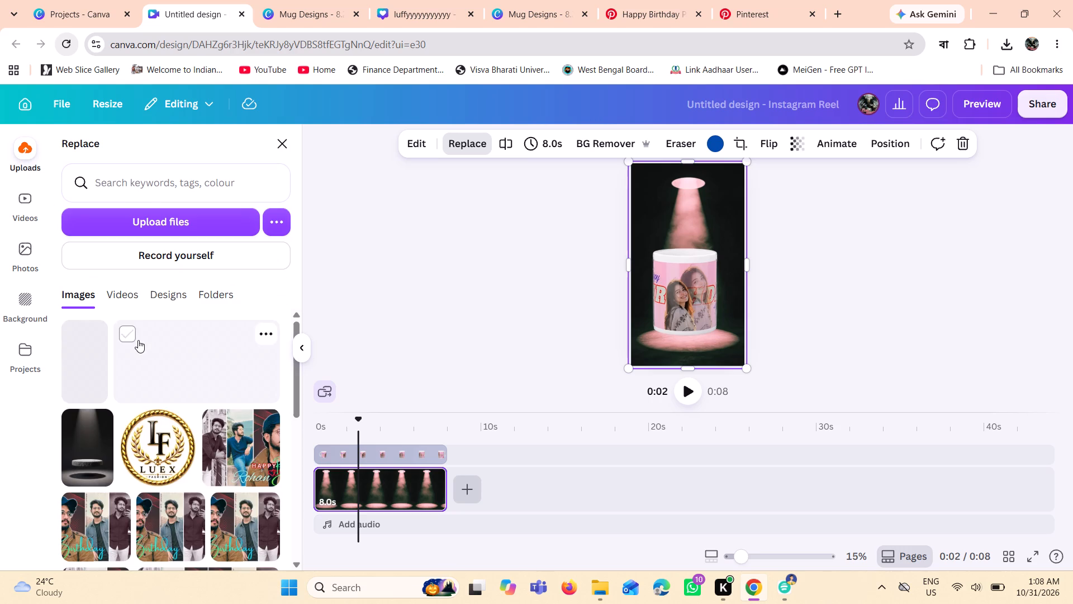
click(82, 452)
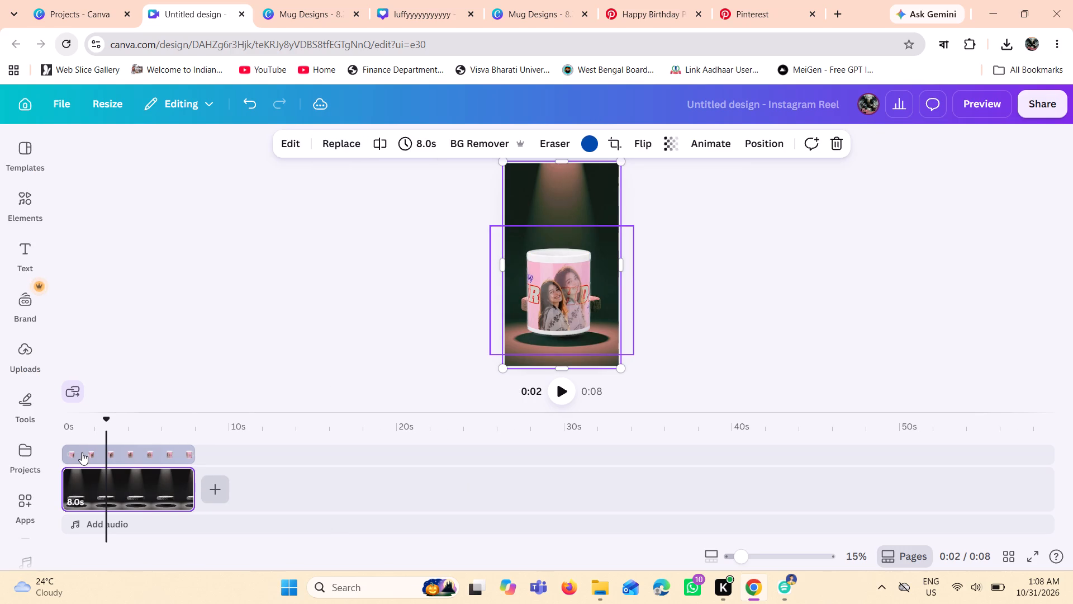
Try the Natural filters Fresco, Belvedere, Flint, Luna and Aero on the podium background, and apply Myst.
click(291, 147)
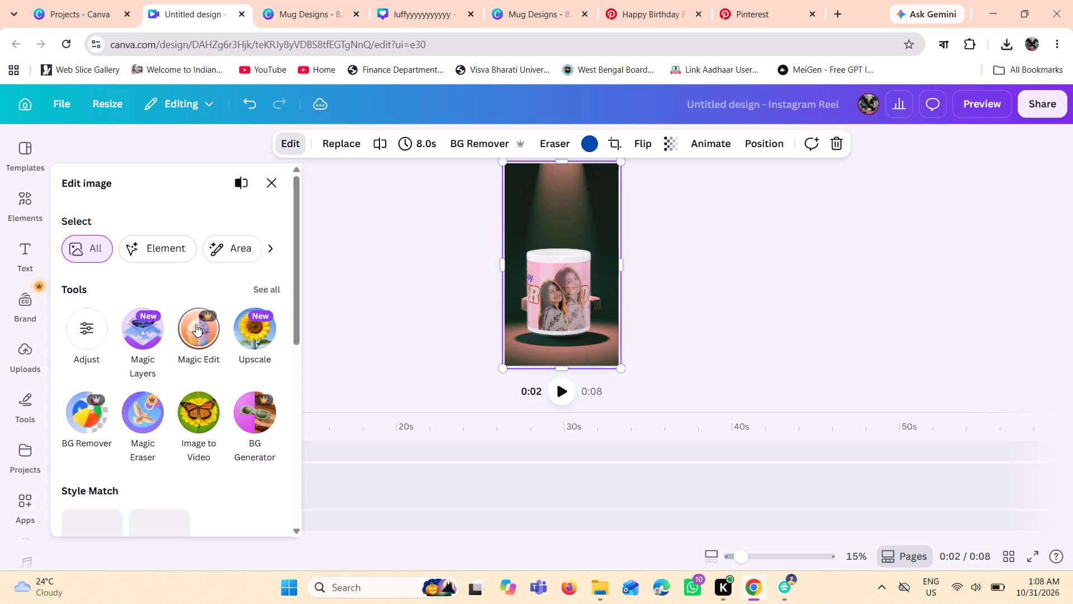
scroll(196, 323, down, 3)
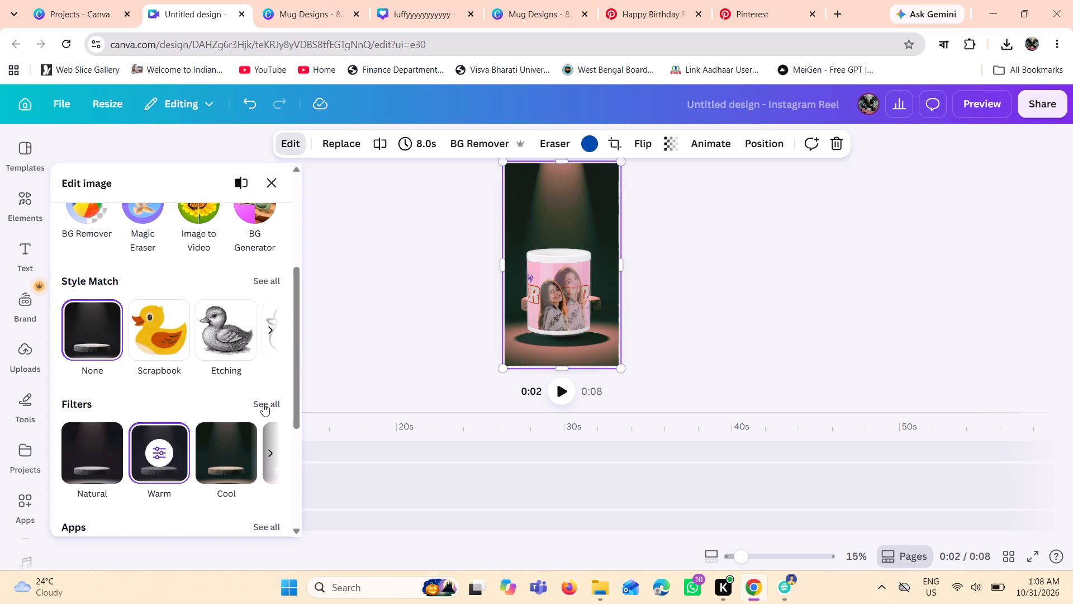
click(263, 404)
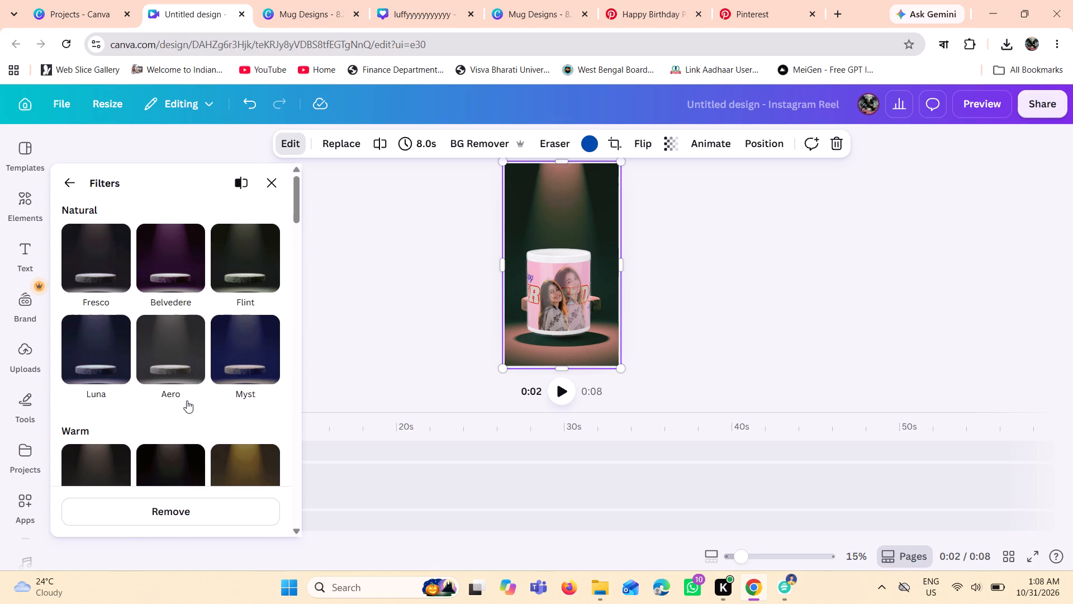
scroll(187, 400, up, 19)
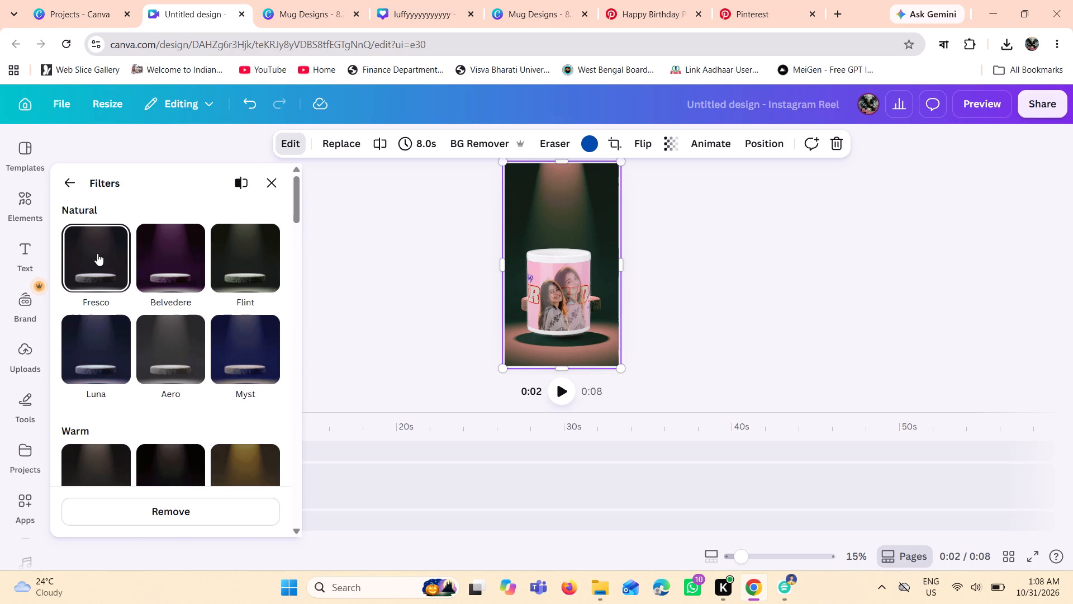
click(97, 253)
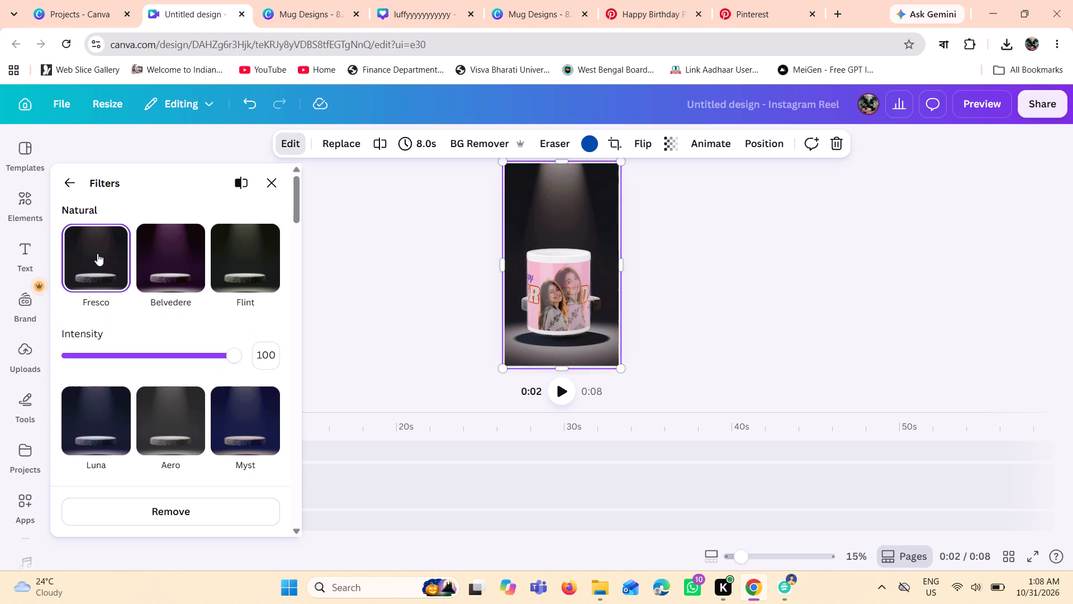
click(159, 267)
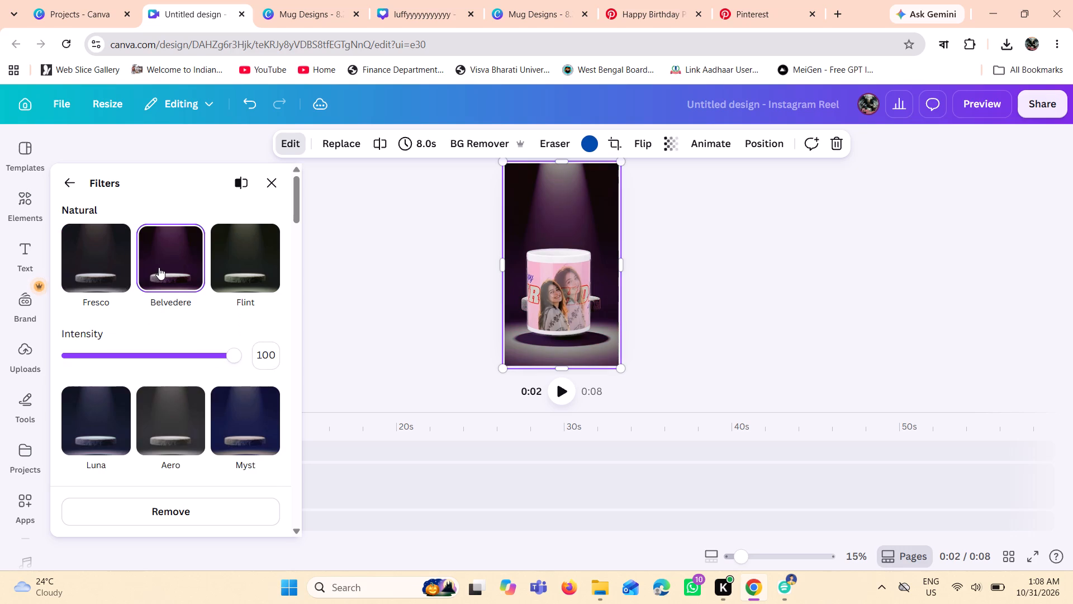
click(229, 267)
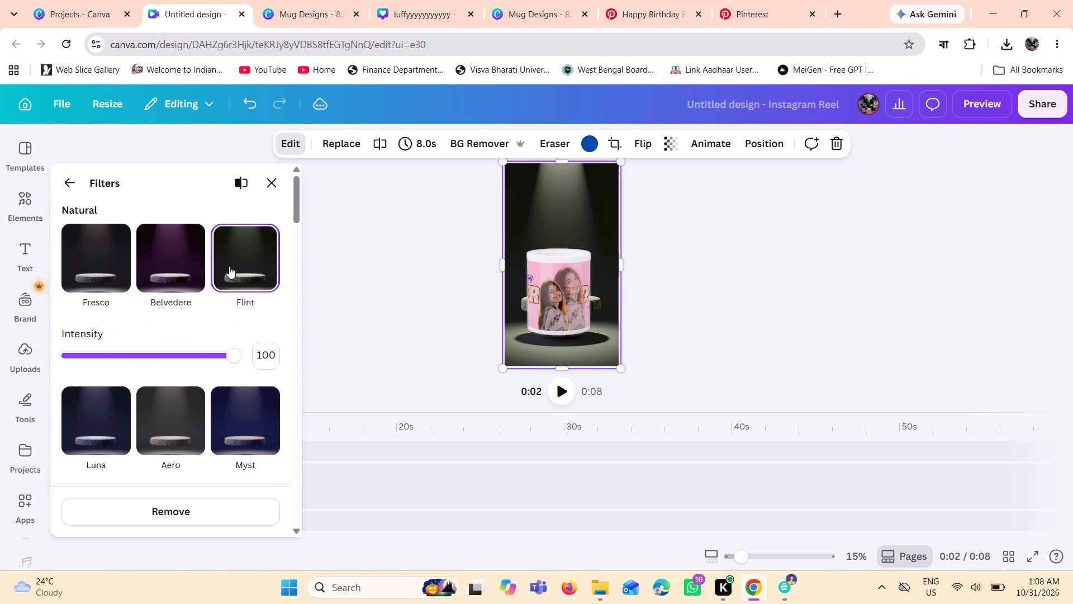
click(99, 438)
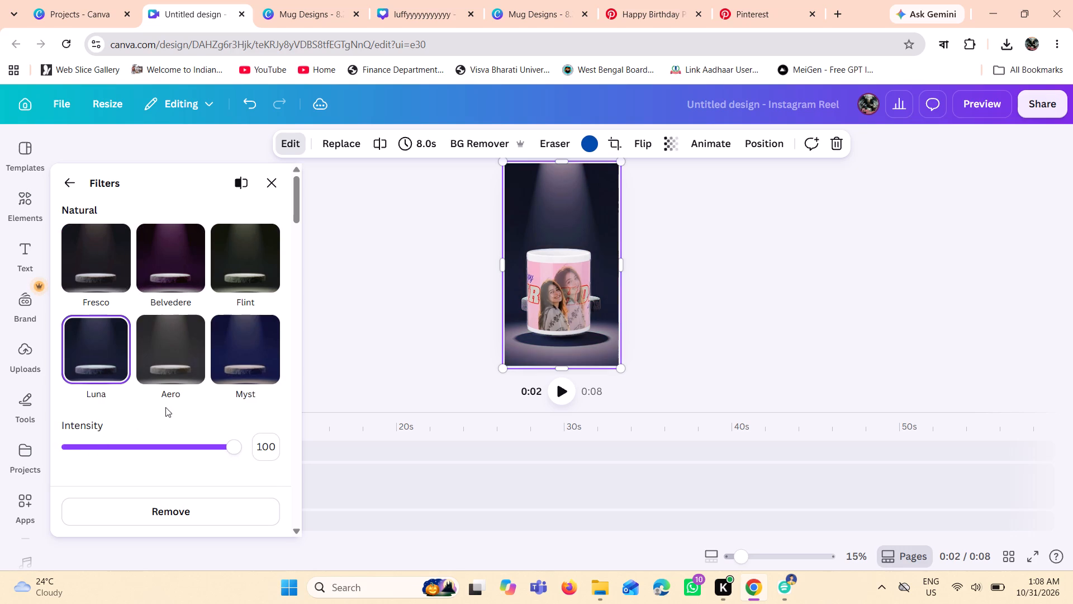
click(174, 357)
click(238, 355)
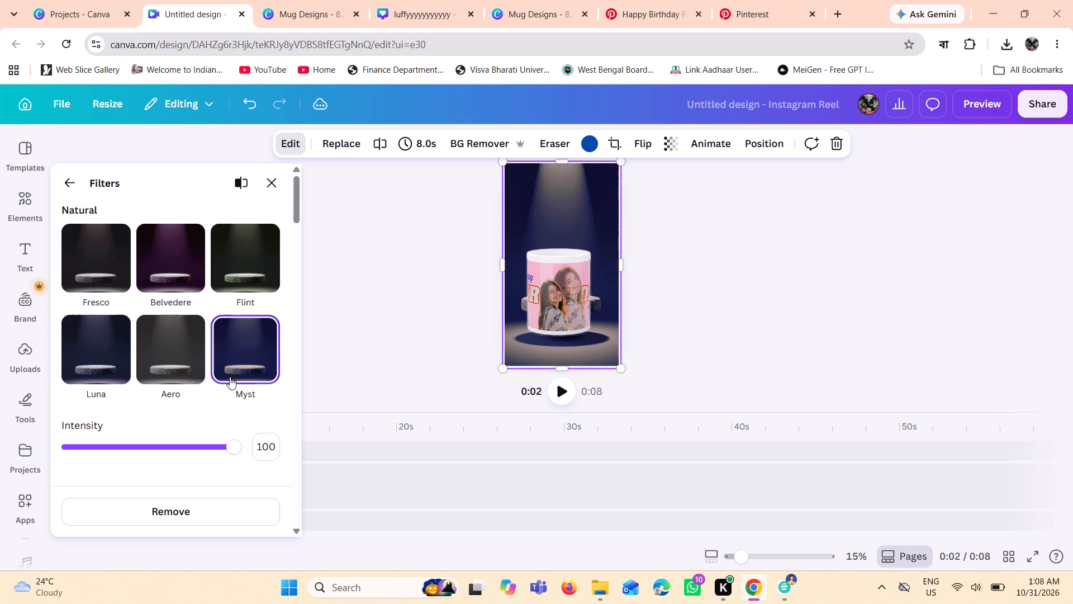
Raise the mug video off the spotlit floor to above the podium, trying a slight tilt and straightening it again.
click(318, 287)
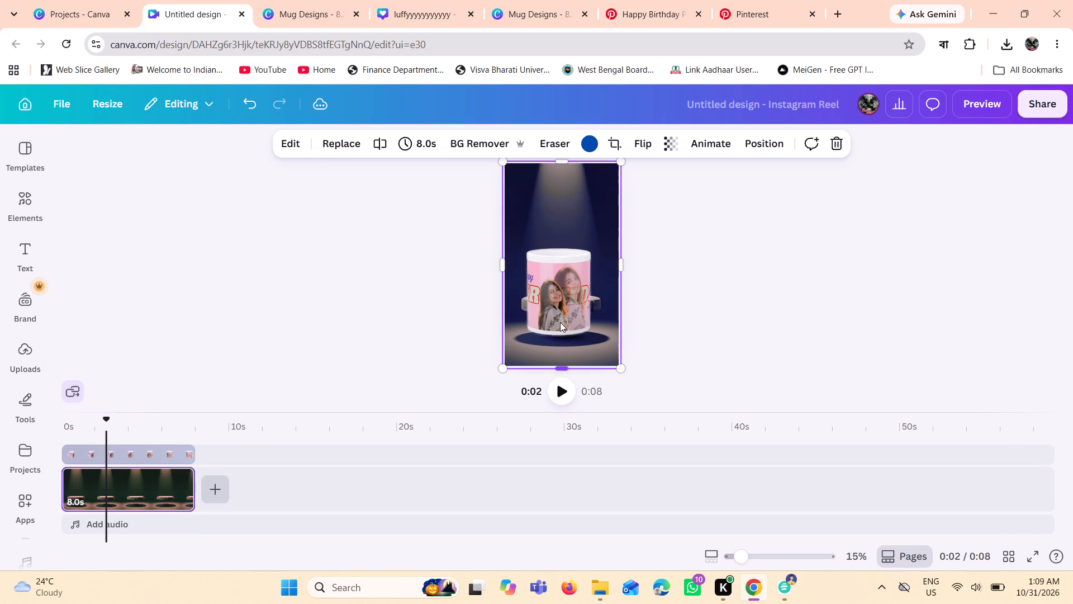
click(560, 320)
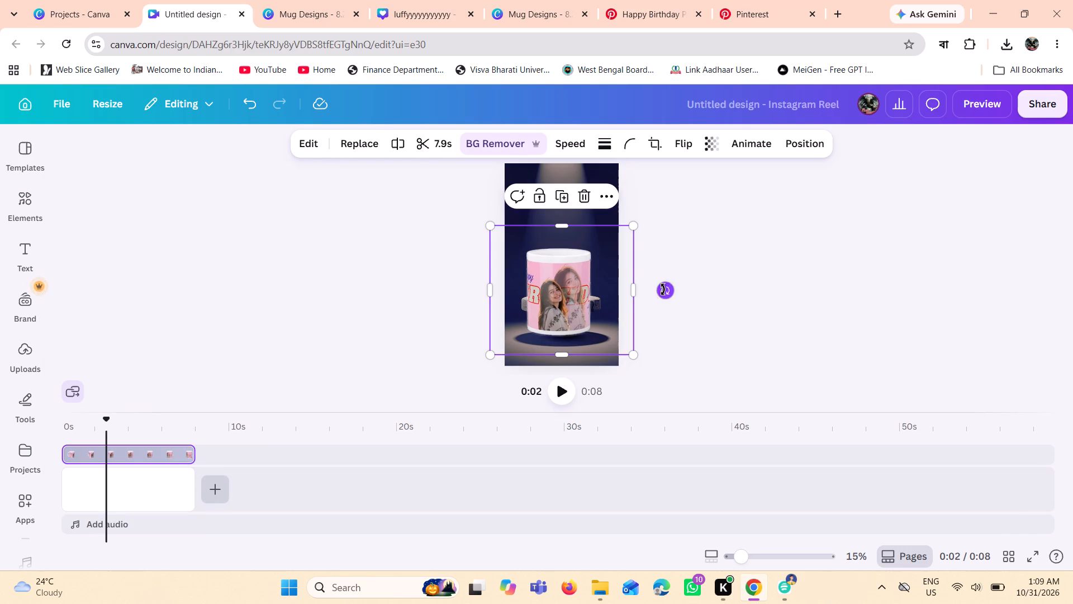
drag(663, 292, 664, 277)
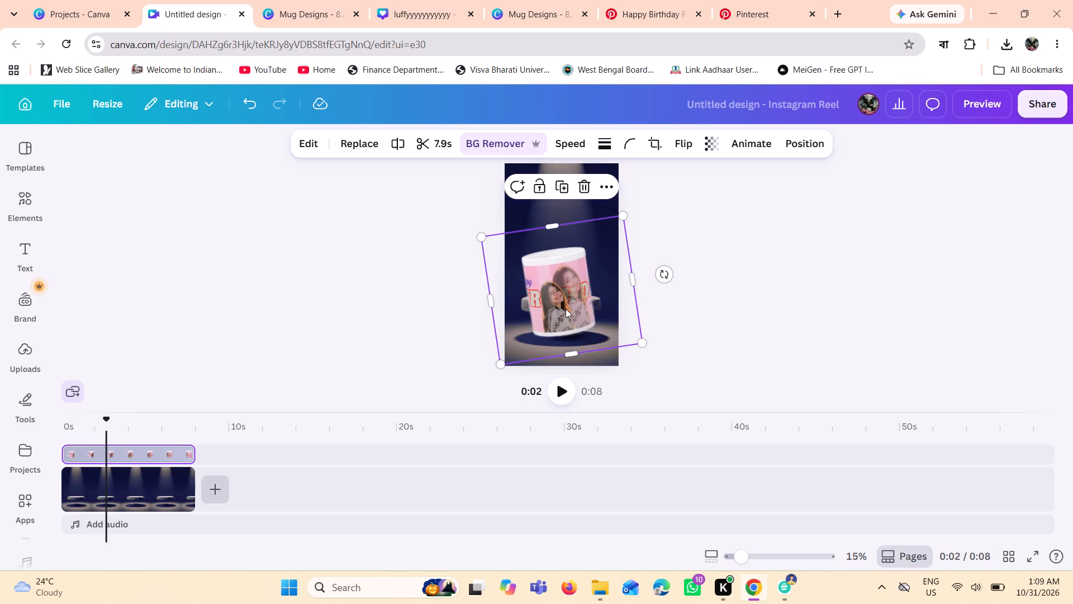
drag(562, 306, 563, 269)
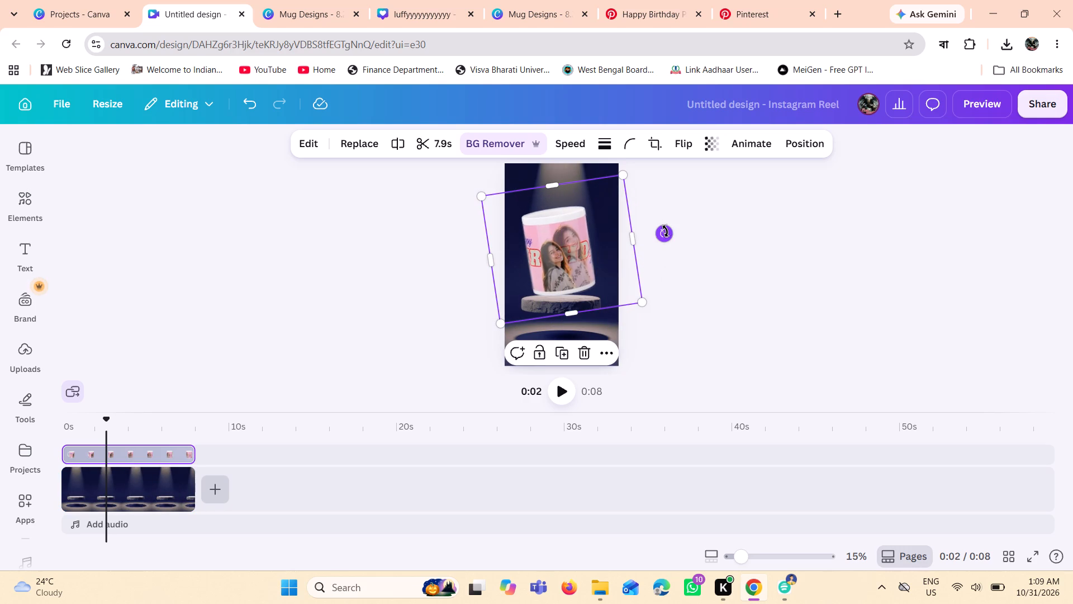
drag(666, 231, 671, 245)
click(562, 258)
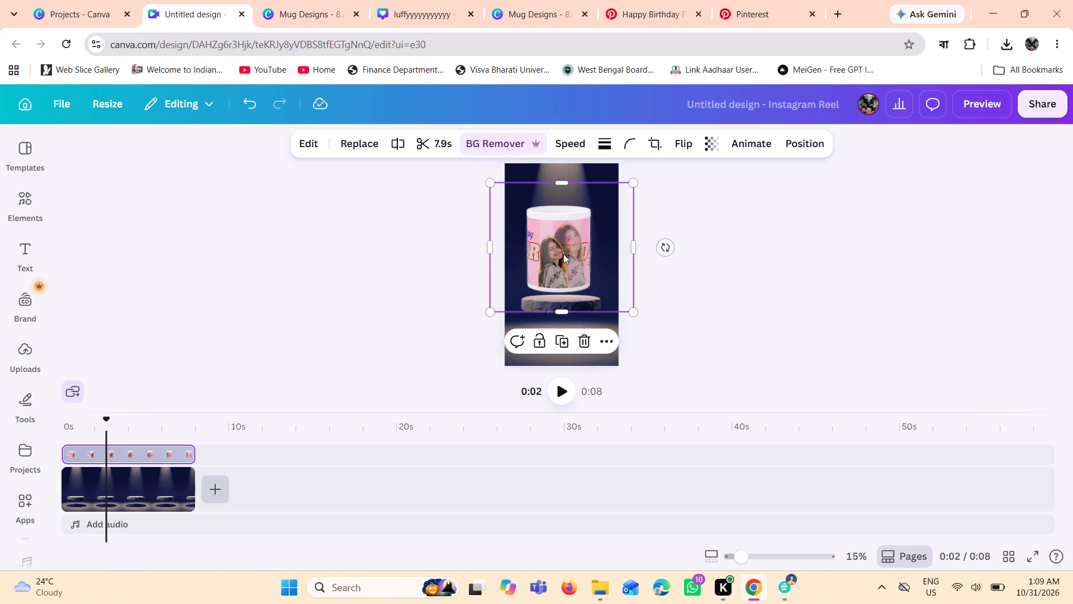
Resize the mug video slightly larger so that its base sits close to the podium top.
drag(489, 312, 487, 325)
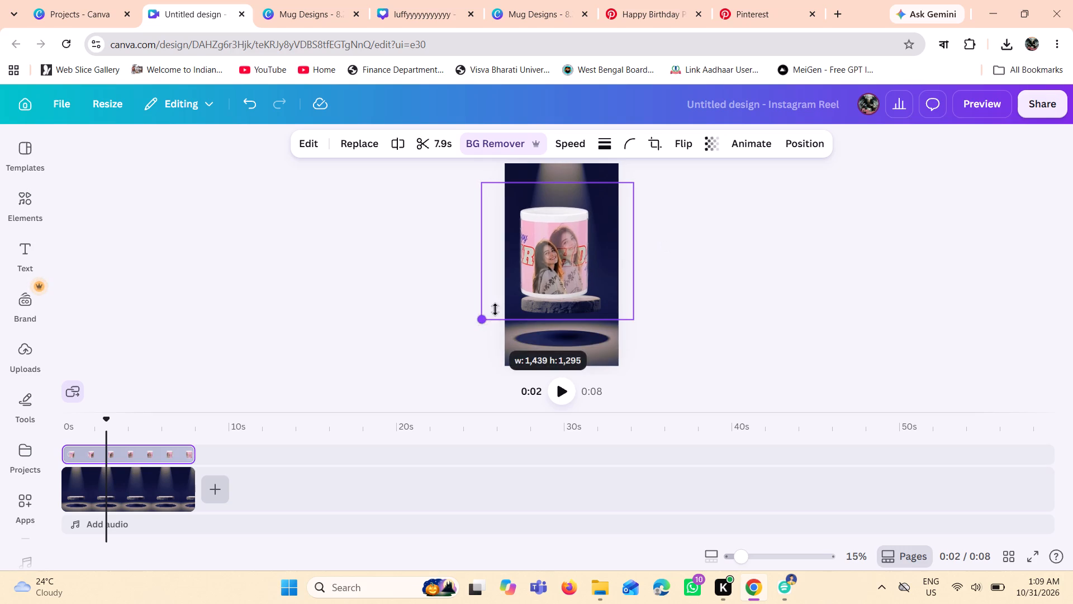
drag(633, 185, 638, 176)
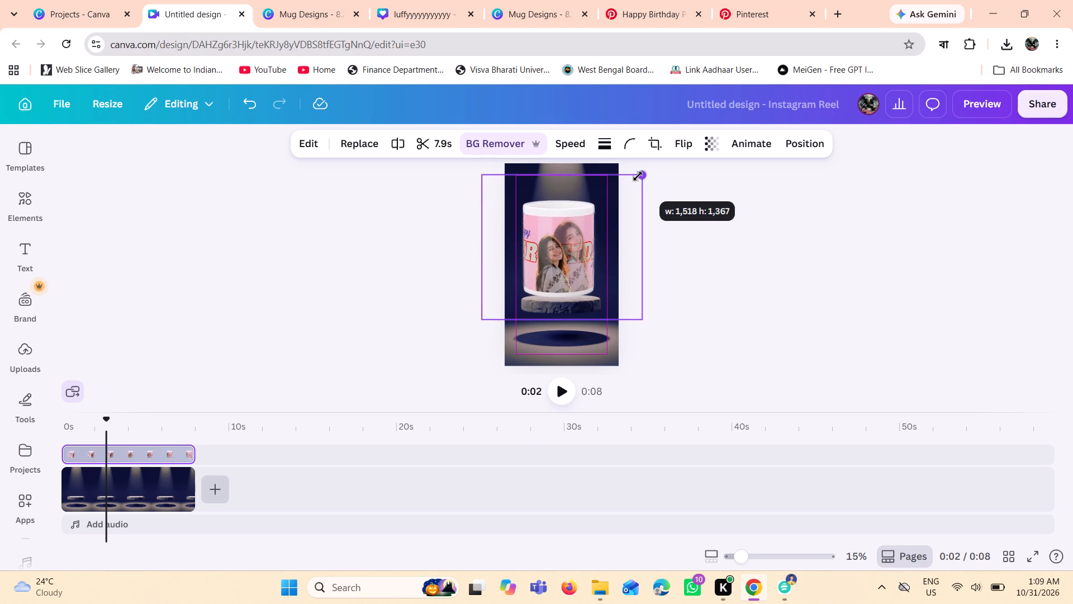
drag(638, 176, 645, 171)
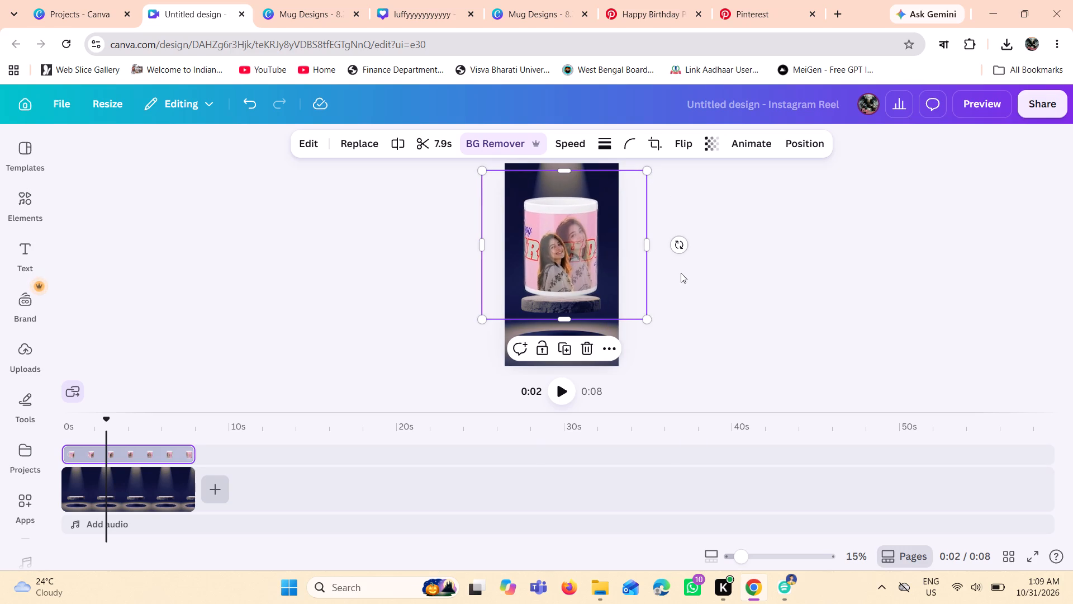
scroll(681, 273, up, 2)
scroll(734, 308, up, 2)
drag(480, 171, 487, 178)
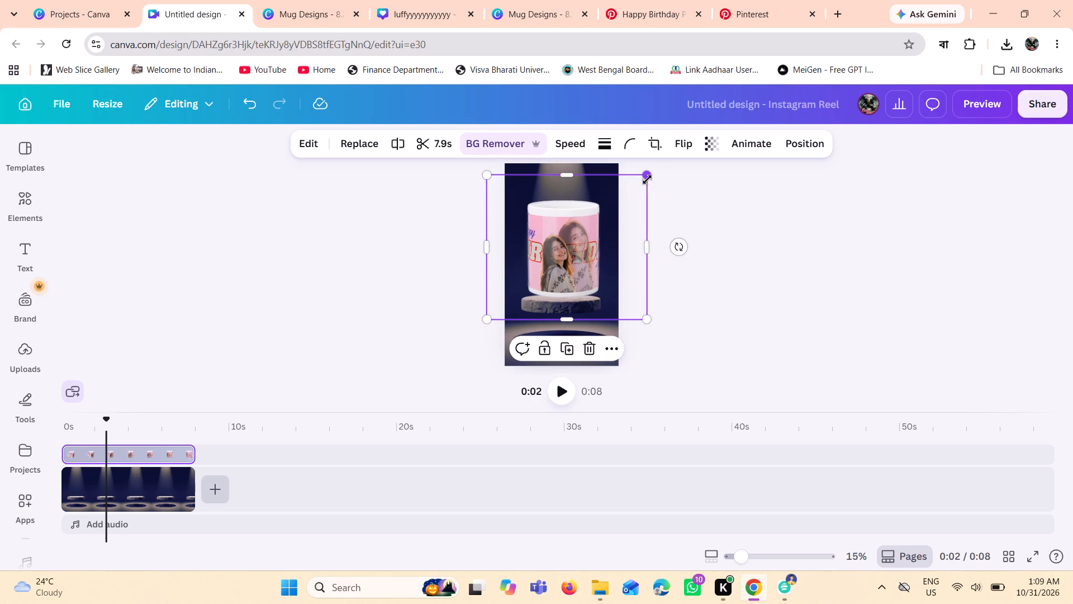
drag(648, 180, 640, 188)
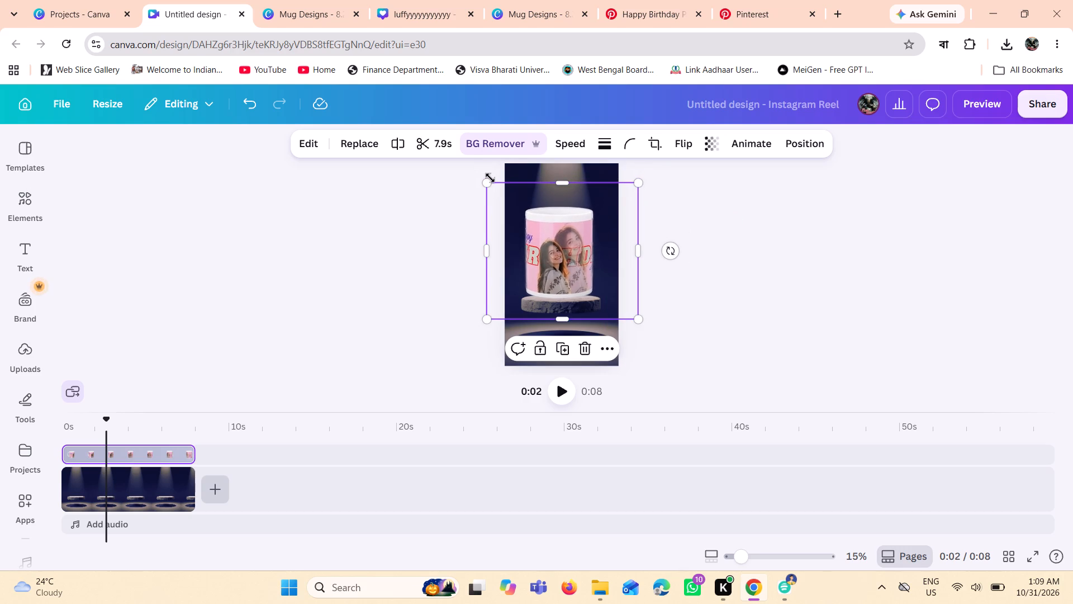
drag(488, 183, 493, 188)
click(771, 252)
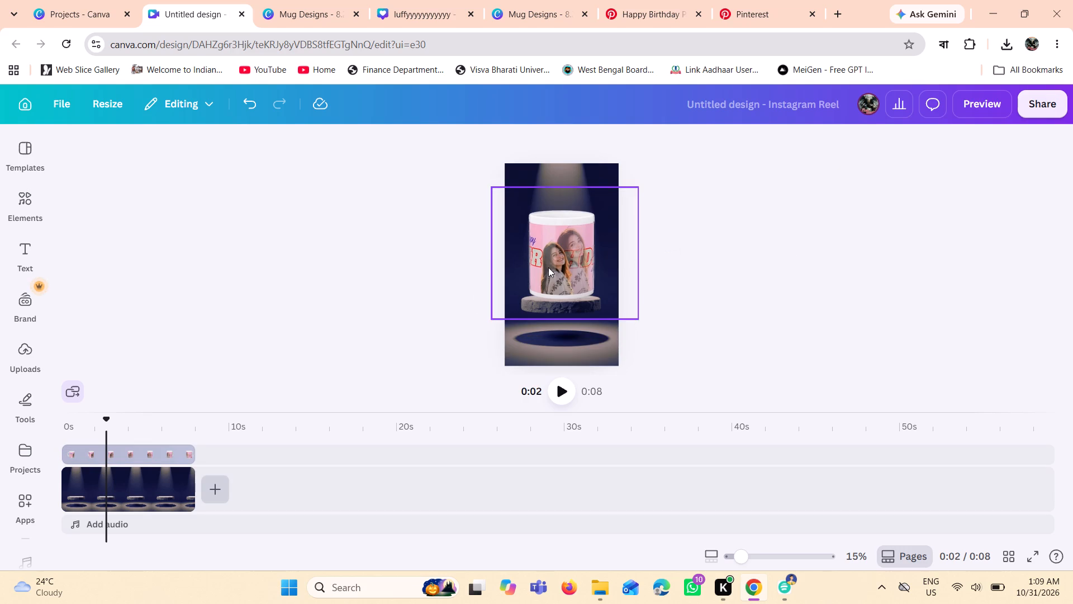
Nudge the resized mug video upward so the mug hovers just above the podium.
click(548, 267)
drag(556, 267, 556, 264)
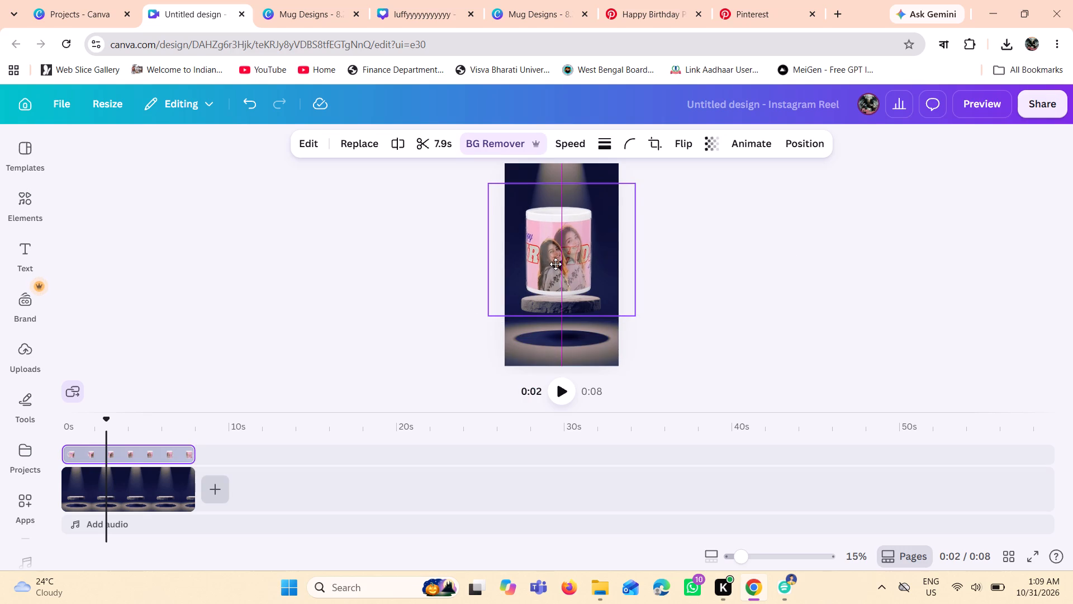
drag(556, 264, 558, 262)
click(562, 264)
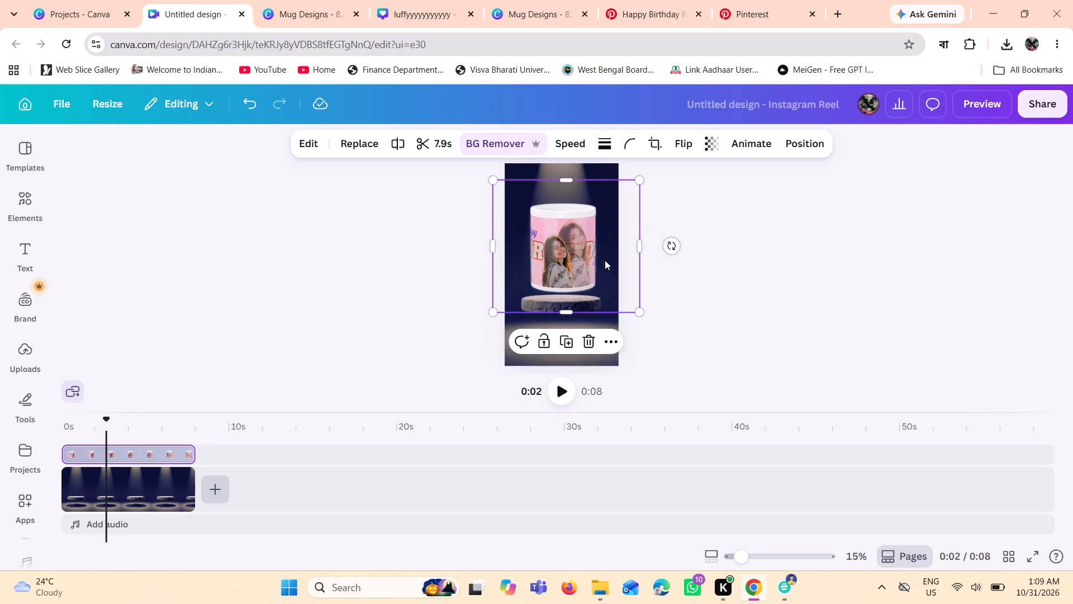
click(737, 256)
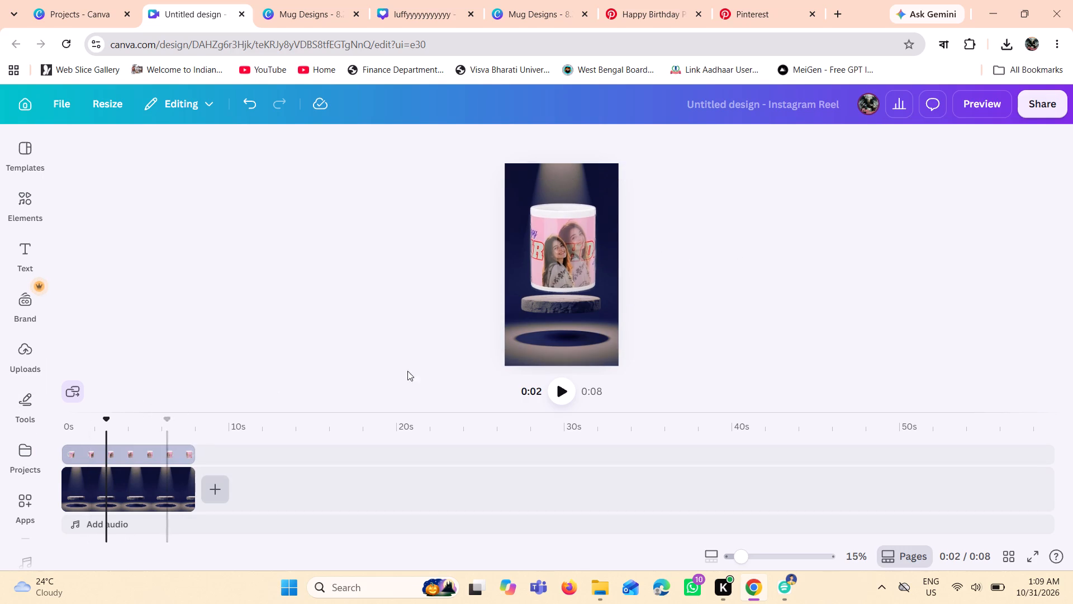
Play the reel to check the rotating mug against the podium background.
click(559, 397)
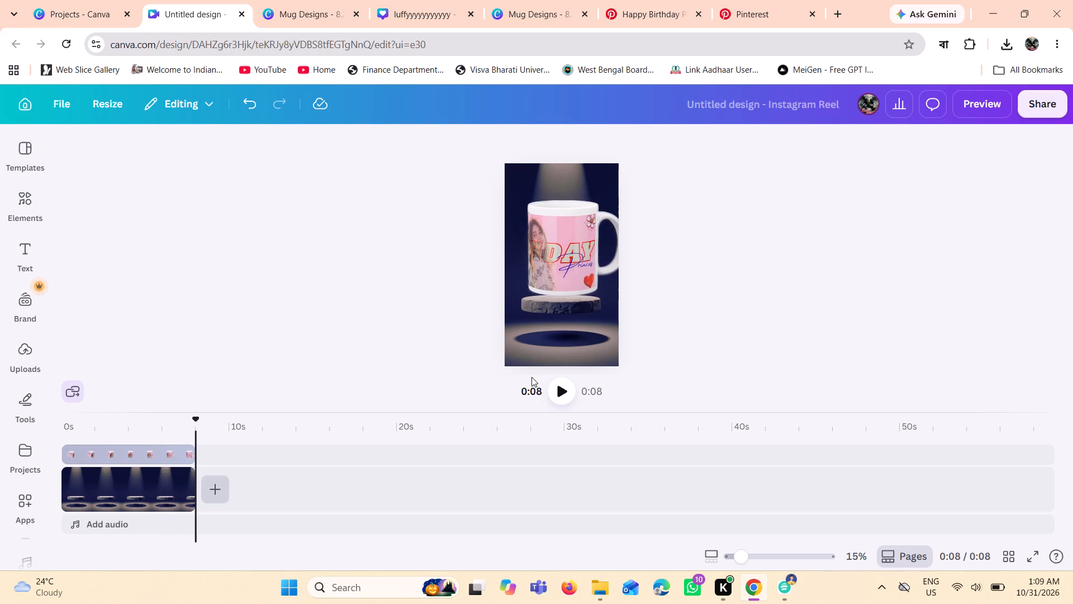
click(568, 389)
click(568, 244)
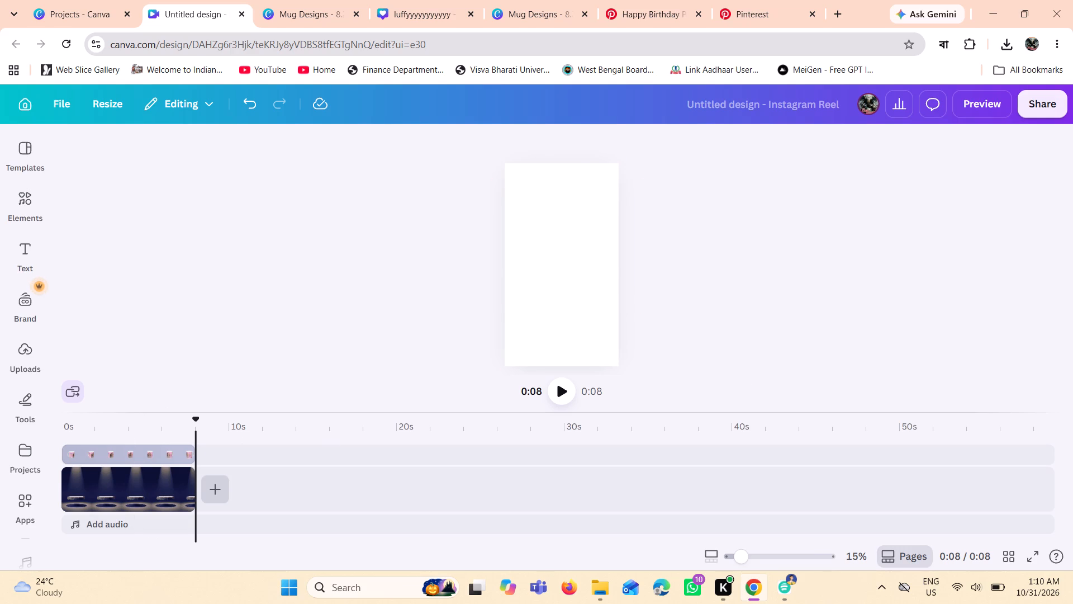
From the reel's first frame, make the mug video slightly smaller and tilt it a few degrees counterclockwise above the podium.
drag(198, 417, 44, 435)
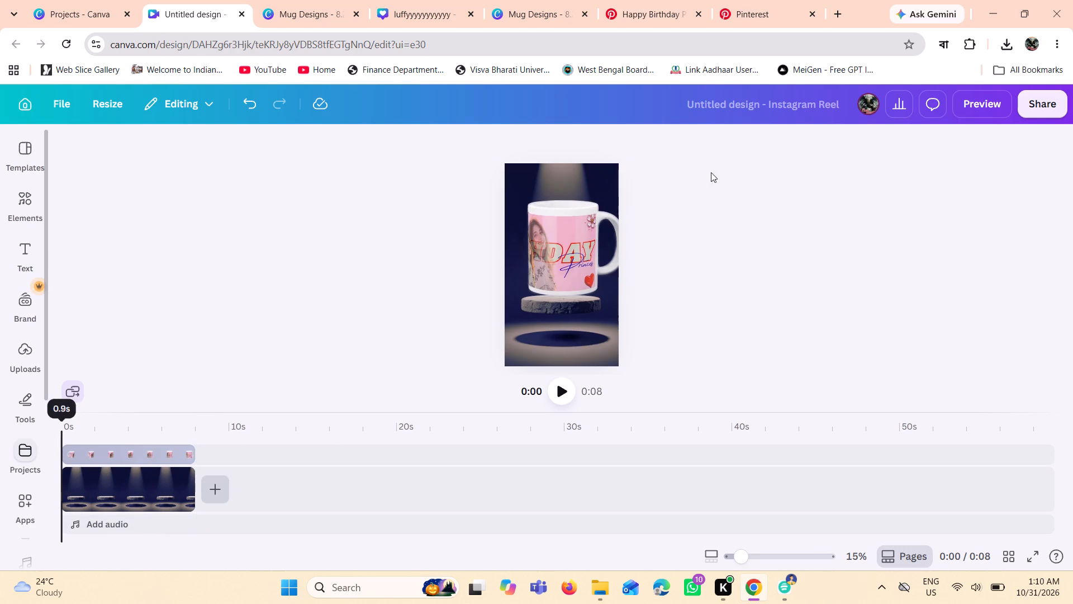
click(554, 242)
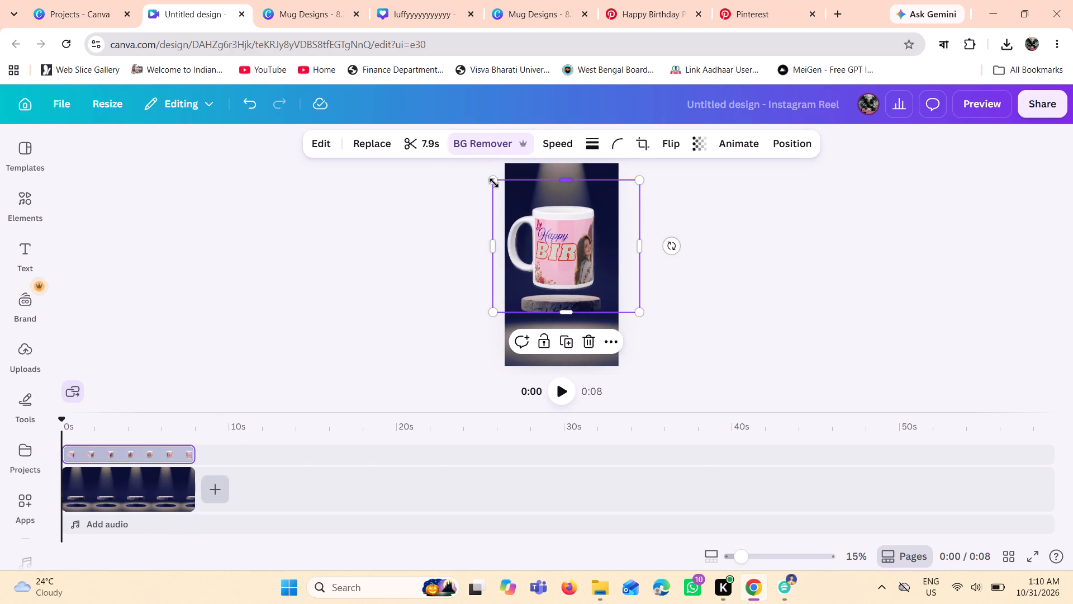
drag(492, 183, 505, 190)
drag(642, 195, 640, 202)
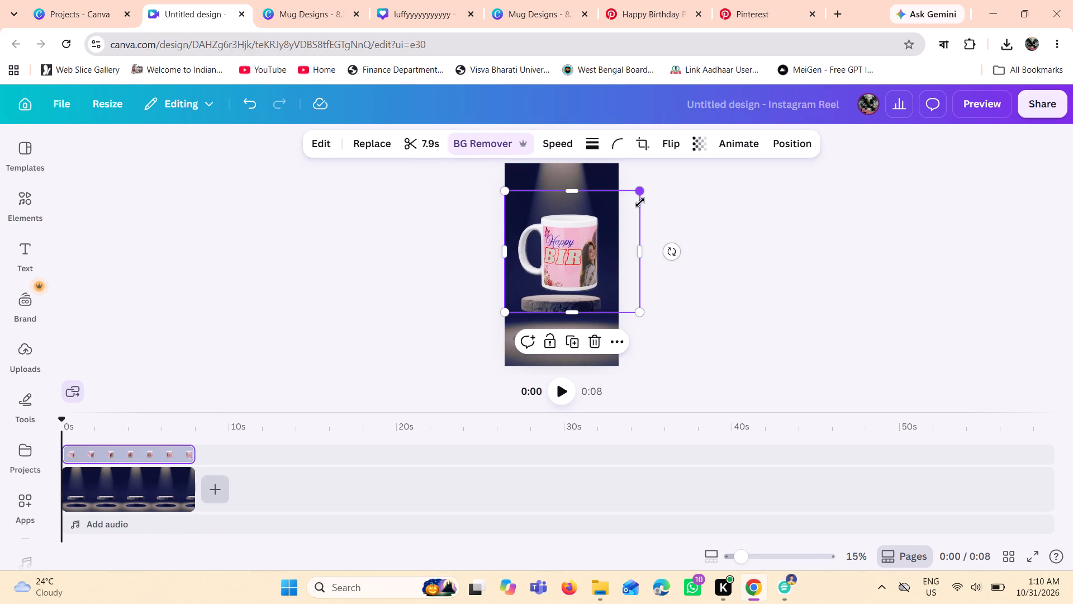
drag(640, 202, 640, 204)
drag(671, 256, 672, 244)
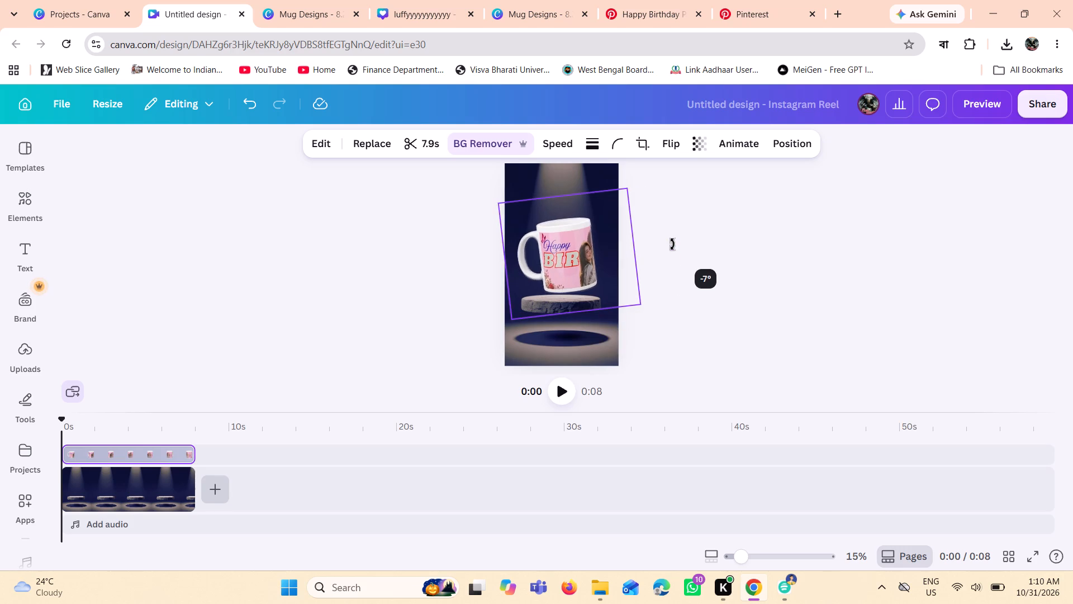
drag(672, 244, 677, 238)
click(562, 254)
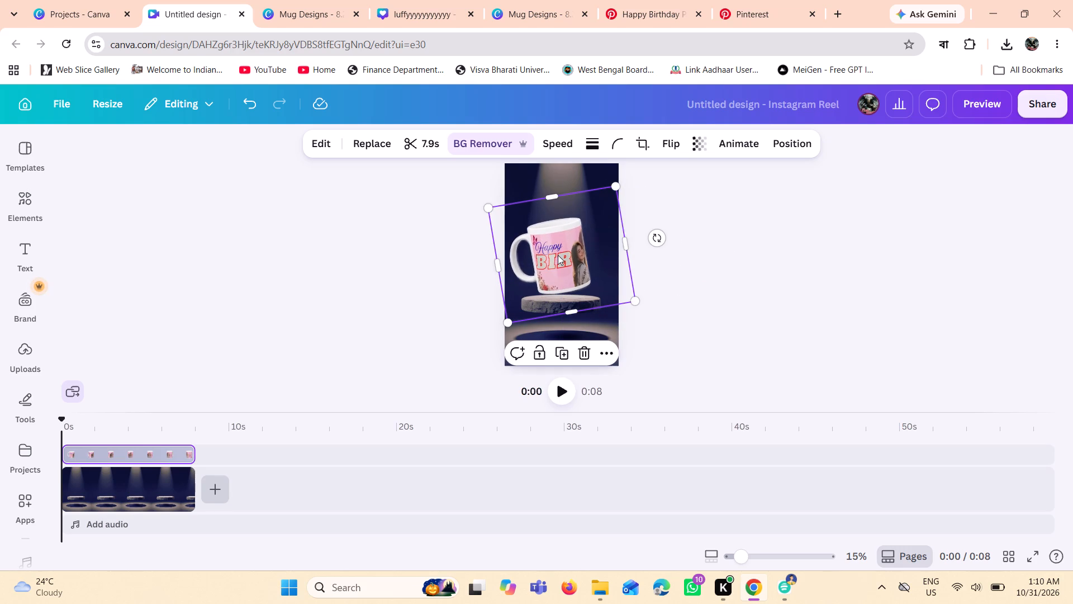
drag(613, 186, 618, 182)
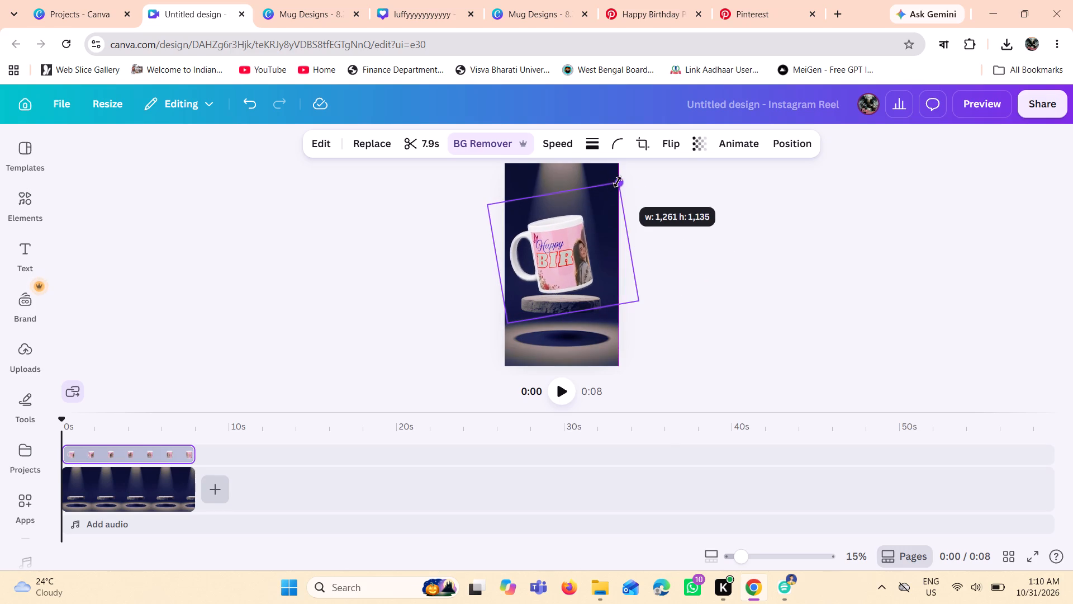
drag(618, 182, 621, 179)
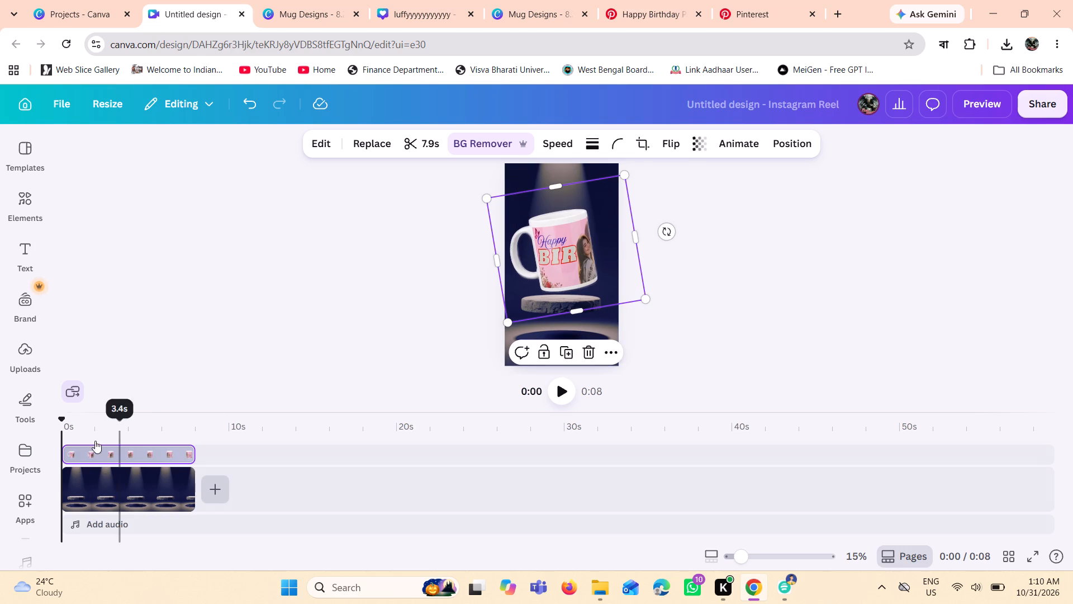
Play the reel through to check how the tilted mug rotates above the podium.
click(566, 391)
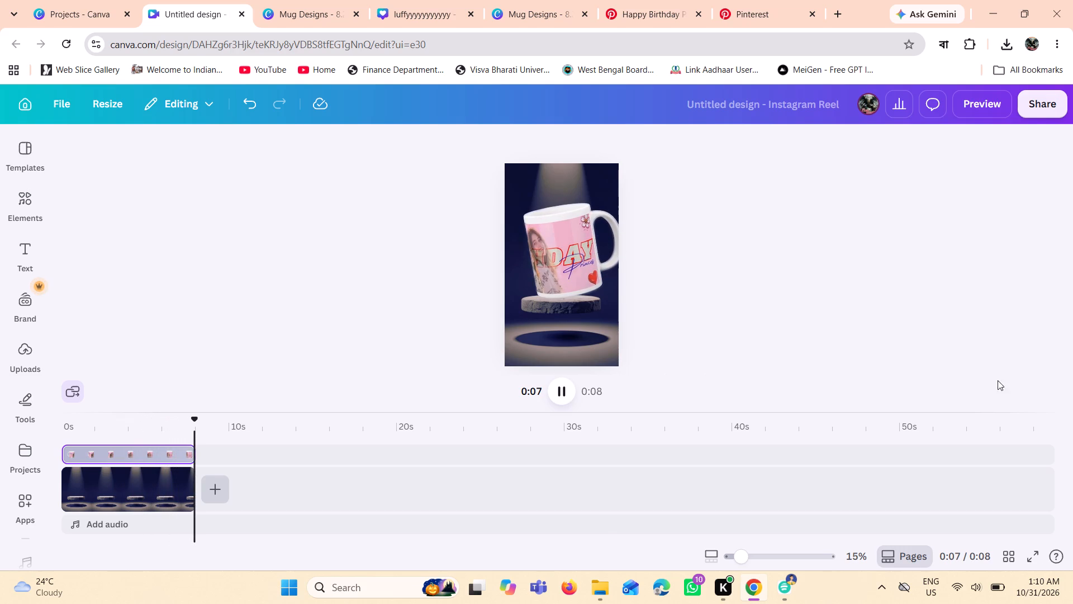
click(538, 336)
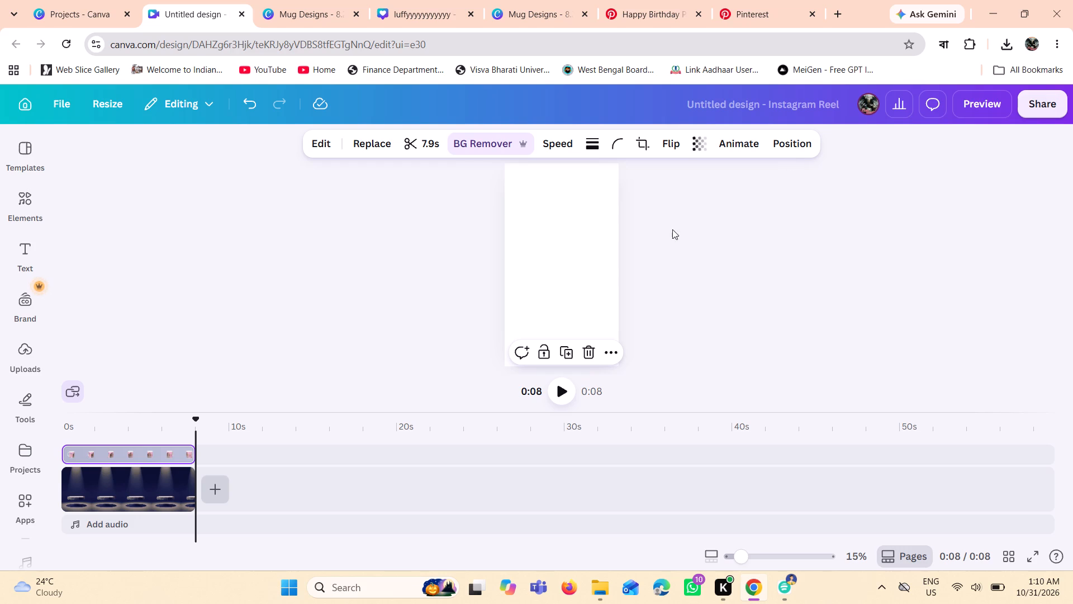
click(548, 314)
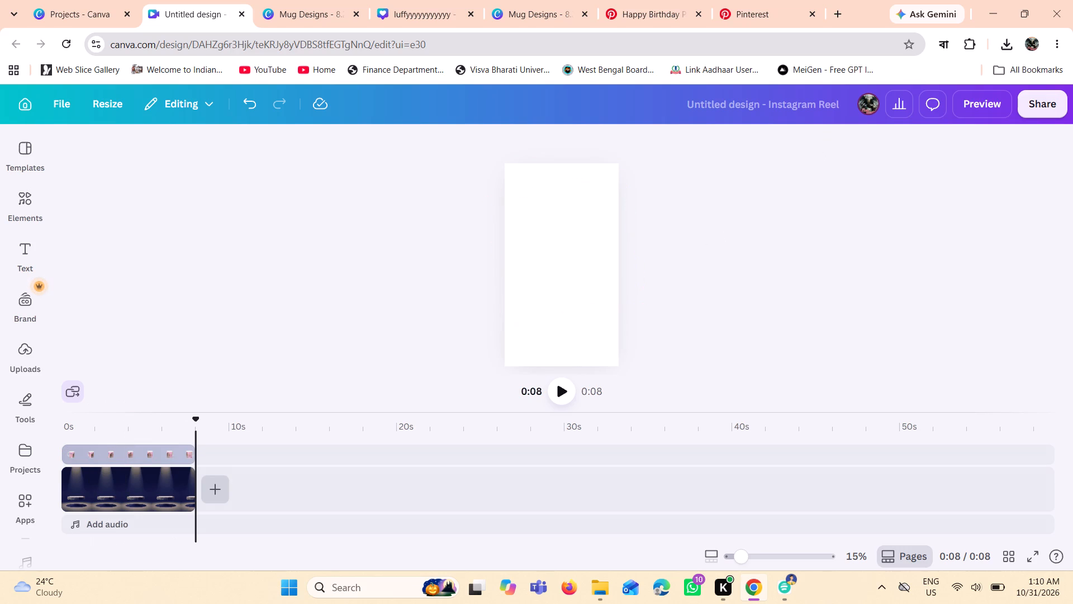
Return to about 0:03 in the reel and select the podium background image.
drag(193, 415, 153, 417)
drag(194, 419, 123, 422)
click(523, 355)
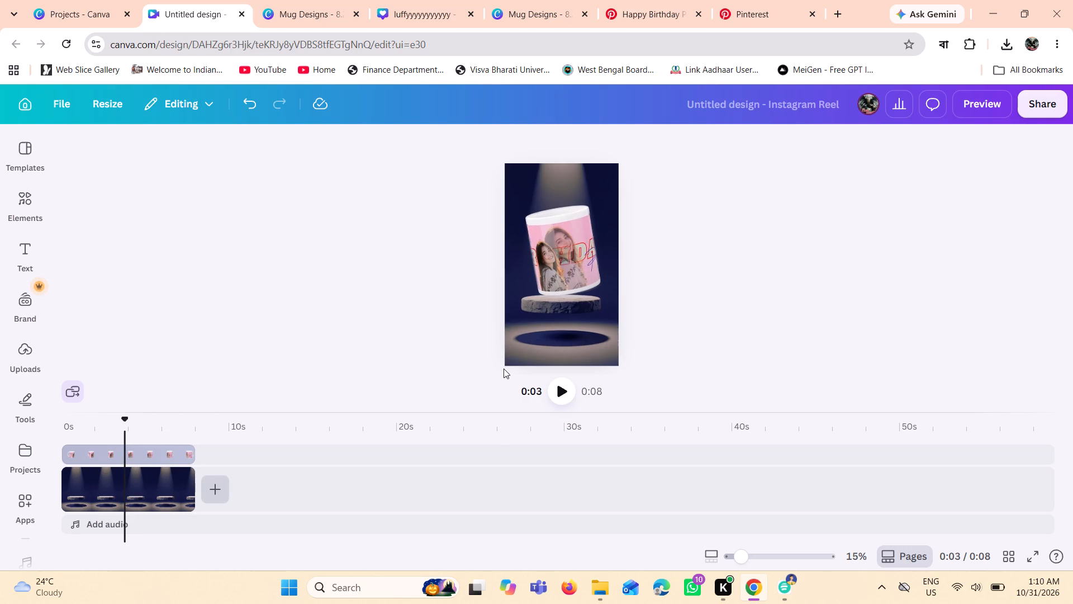
click(526, 352)
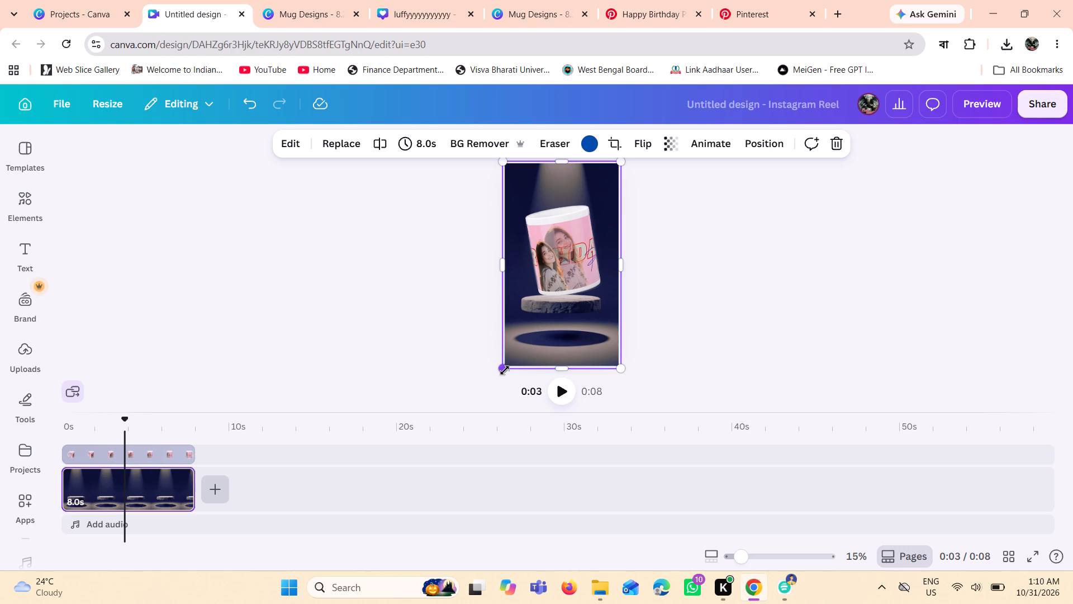
Enlarge the podium image past the page edges and position it to cover the page, with the podium lower and centred.
drag(505, 370, 497, 398)
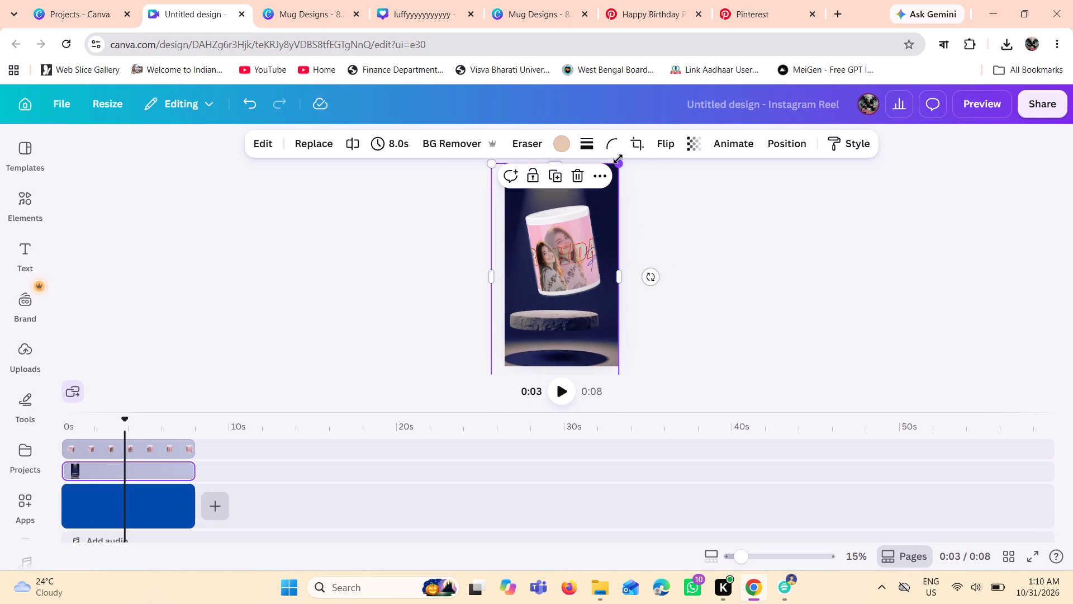
drag(588, 337, 595, 337)
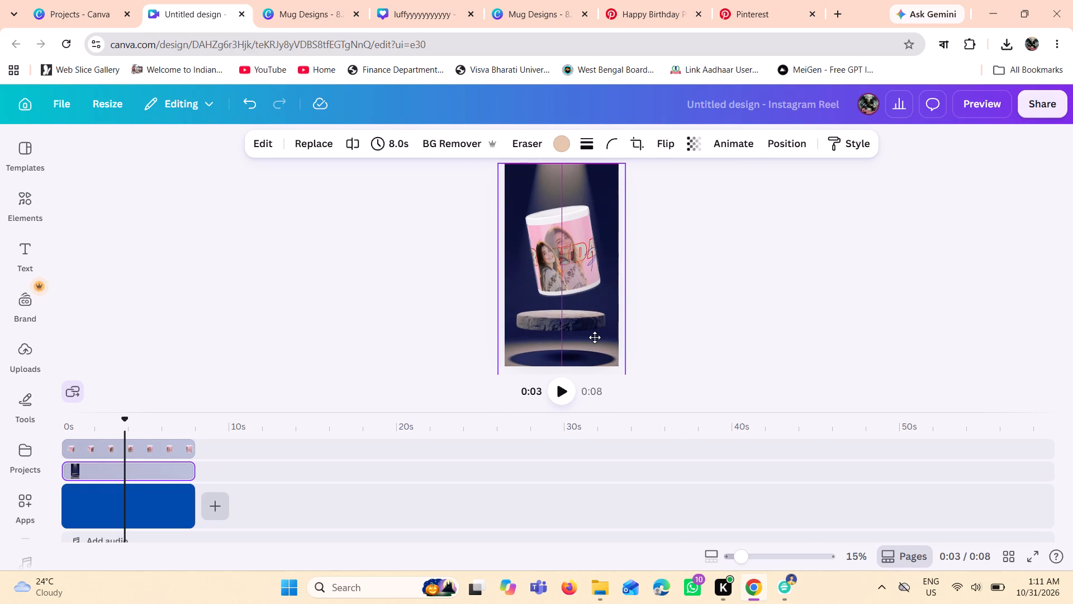
drag(595, 337, 595, 344)
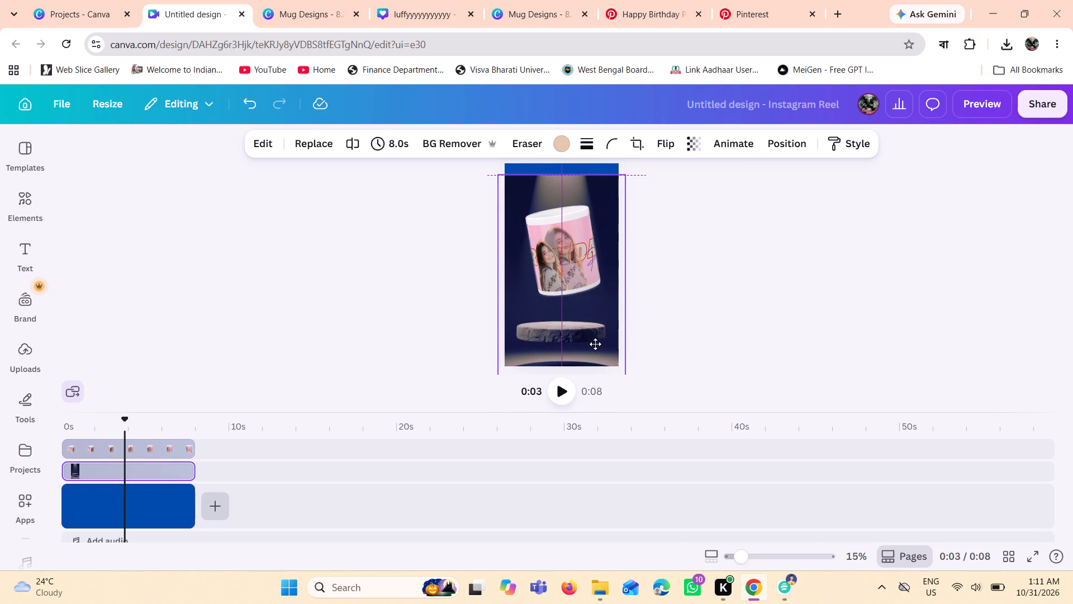
drag(595, 344, 595, 352)
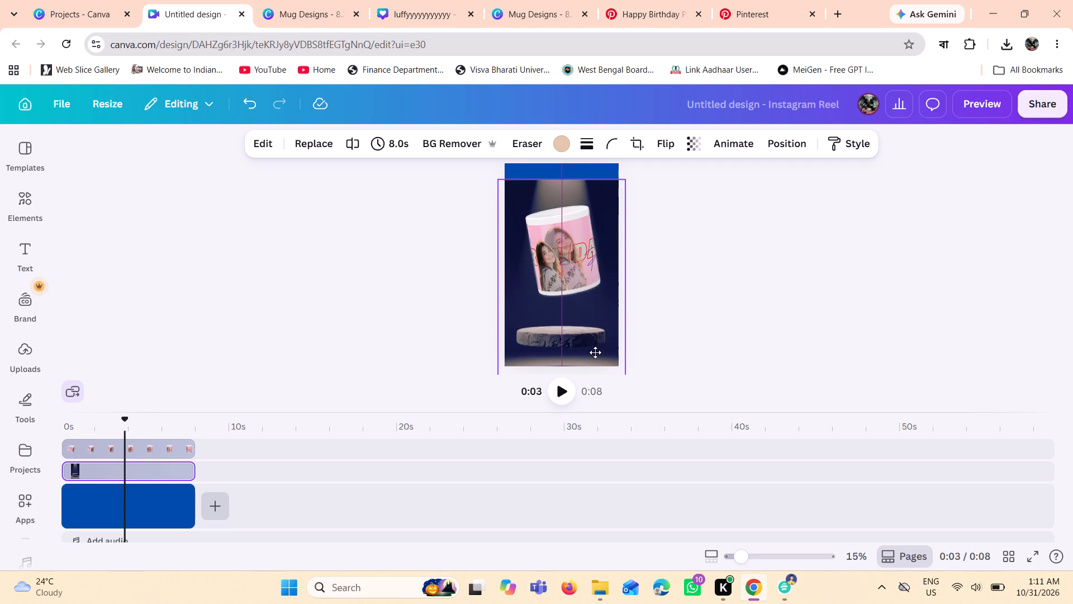
drag(595, 352, 595, 350)
drag(624, 178, 629, 167)
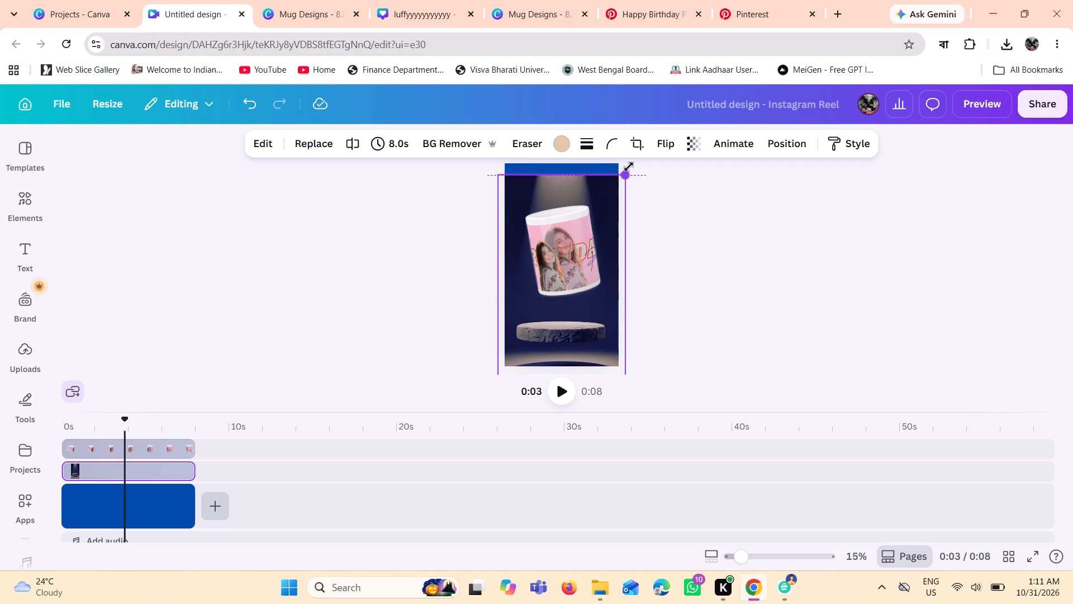
drag(629, 167, 629, 166)
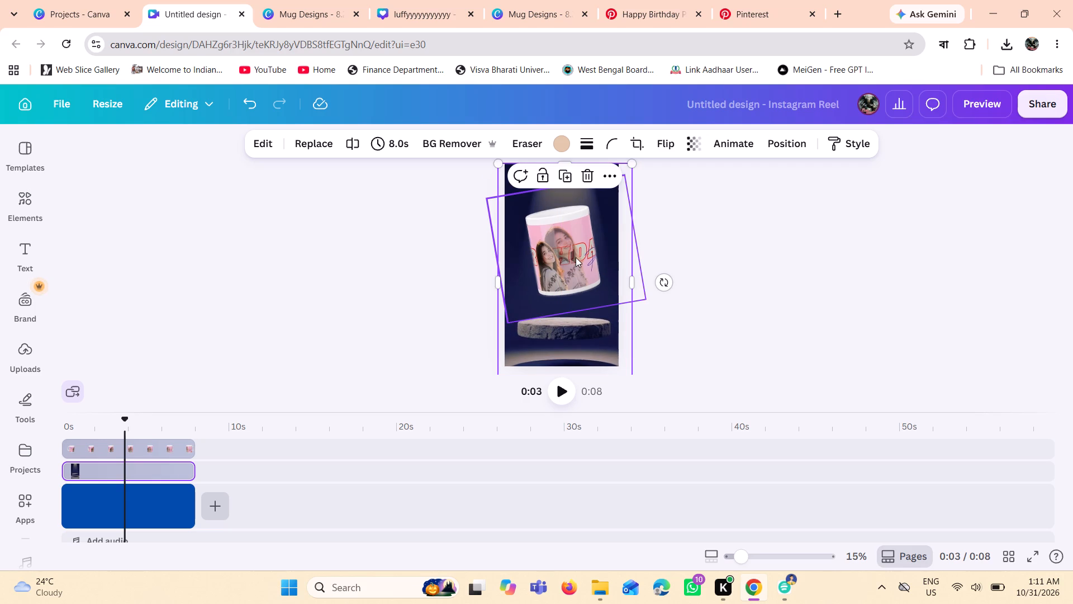
click(576, 257)
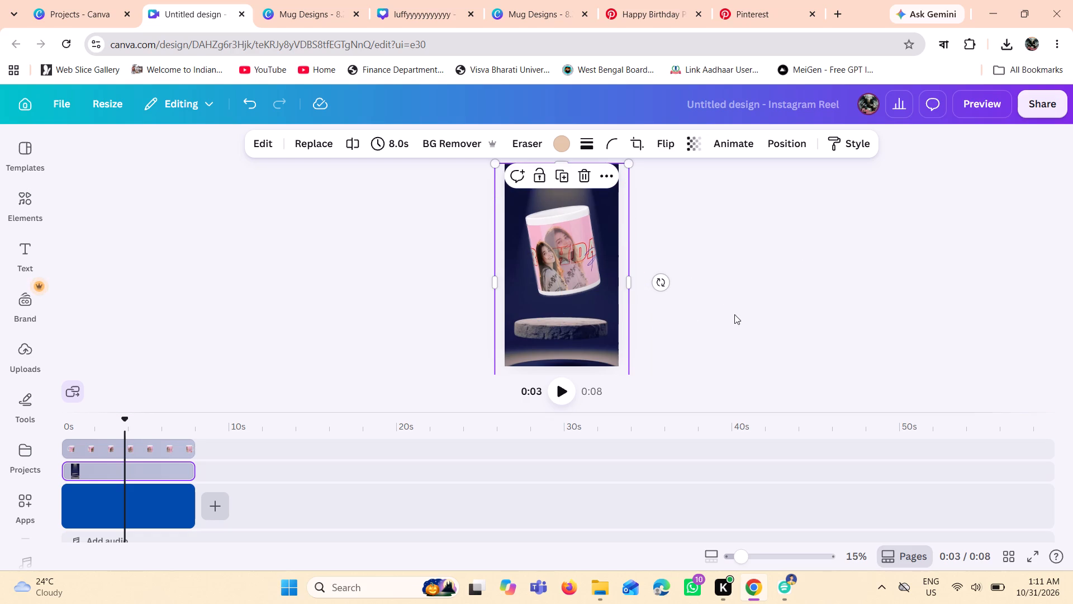
click(734, 314)
Enlarge the tilted mug video so the mug fills more of the space above the lowered podium.
click(554, 249)
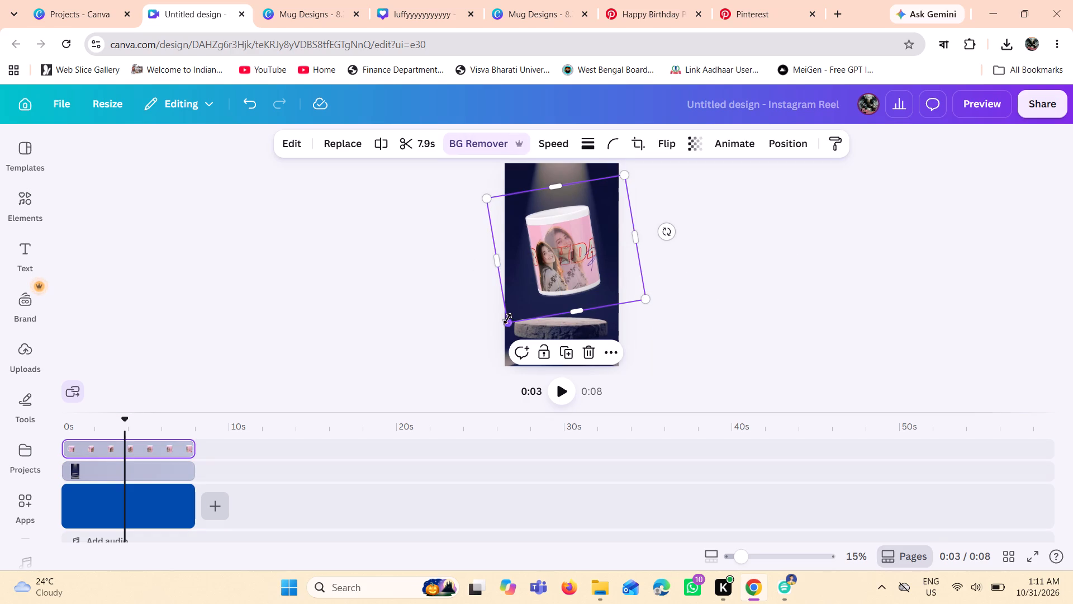
drag(507, 321, 501, 348)
drag(624, 176, 628, 170)
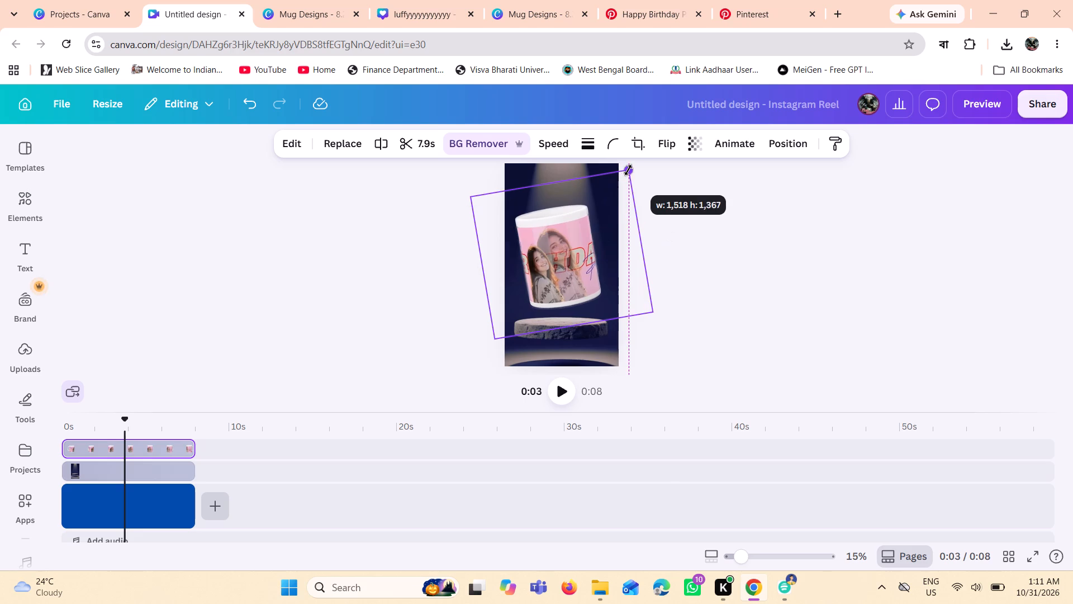
drag(628, 170, 630, 168)
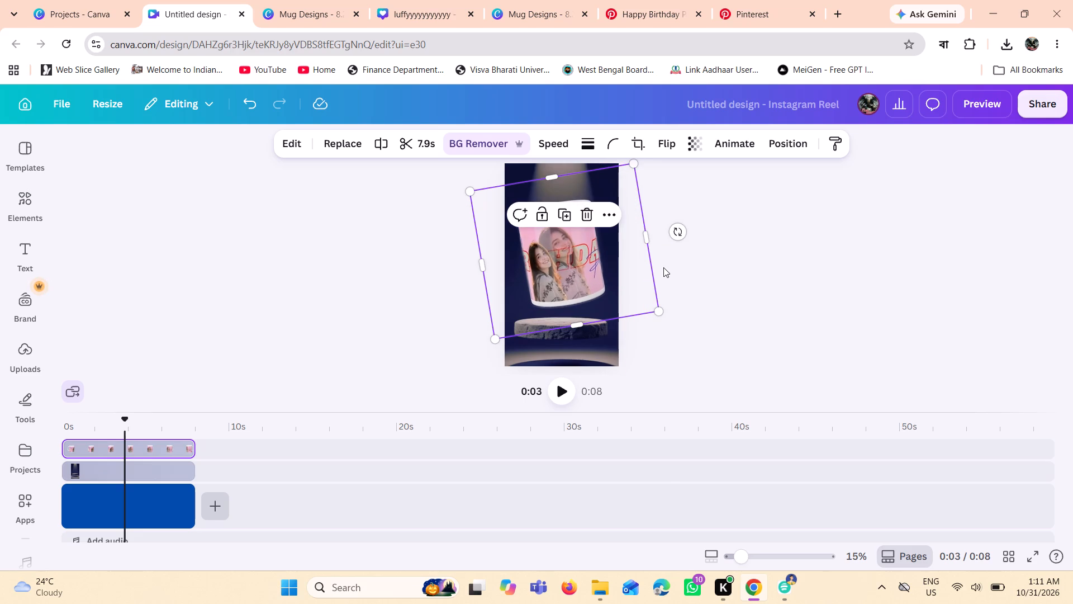
Lower the tilted mug video slightly so the mug hovers centred just above the podium.
drag(753, 266, 747, 266)
click(580, 268)
drag(578, 266, 576, 272)
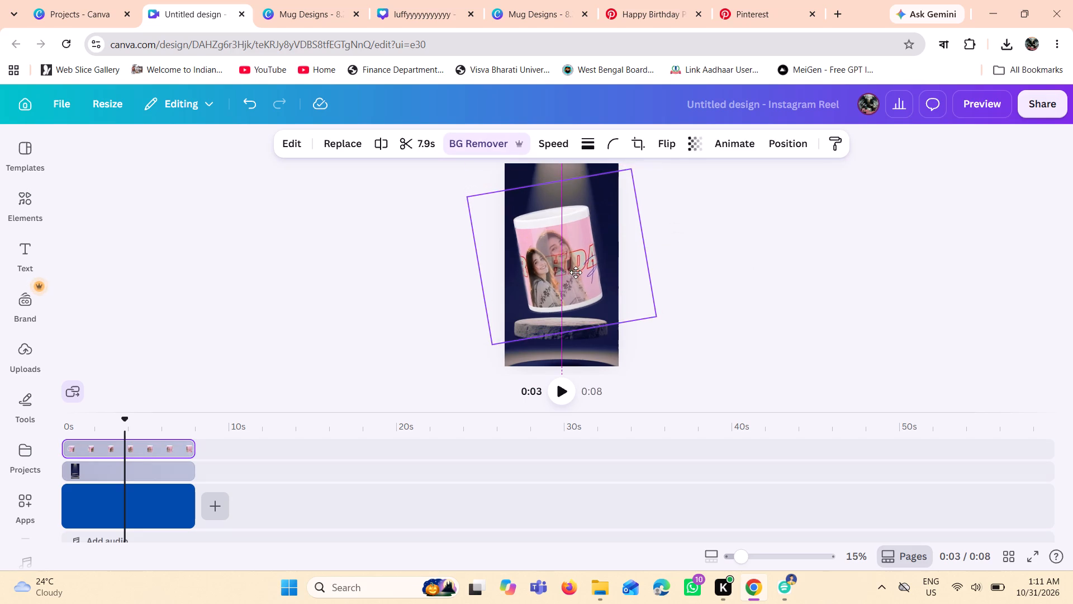
drag(576, 272, 572, 274)
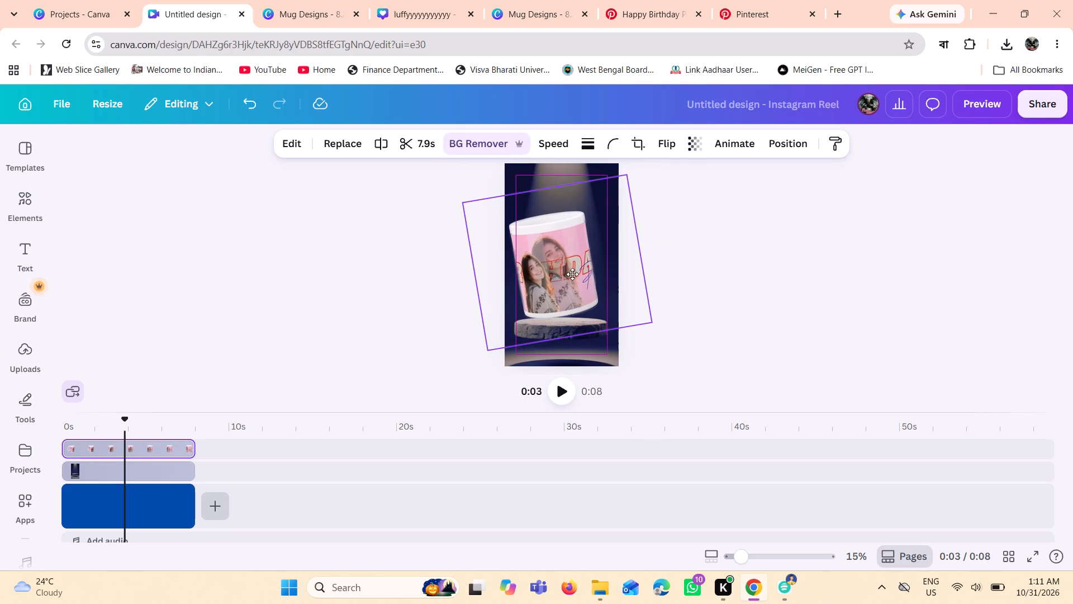
drag(572, 274, 574, 274)
click(250, 332)
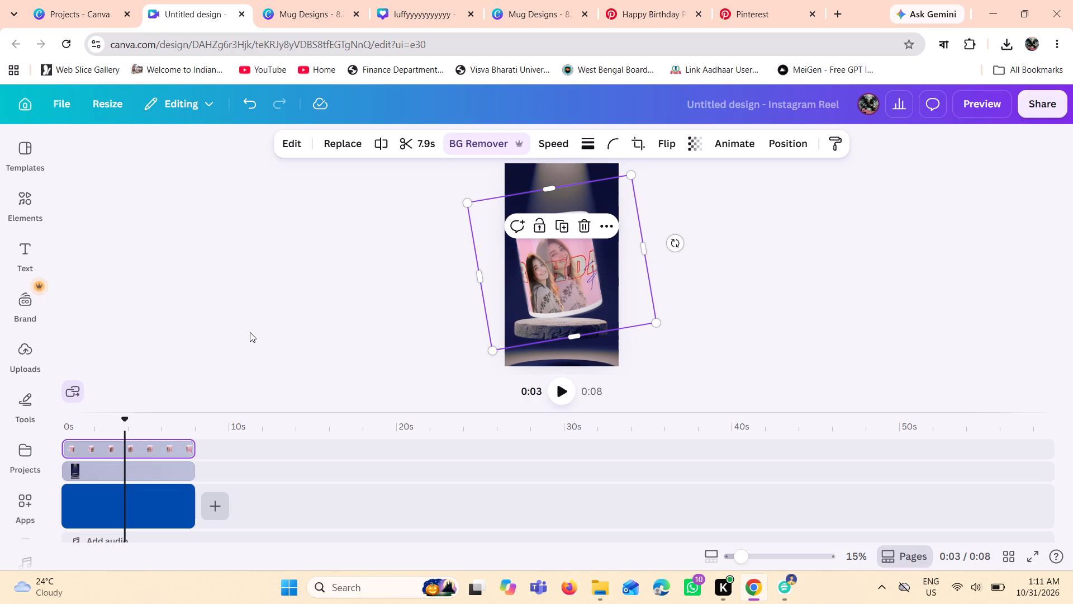
Play the reel through to its end to check the mug's rotation above the podium.
click(558, 390)
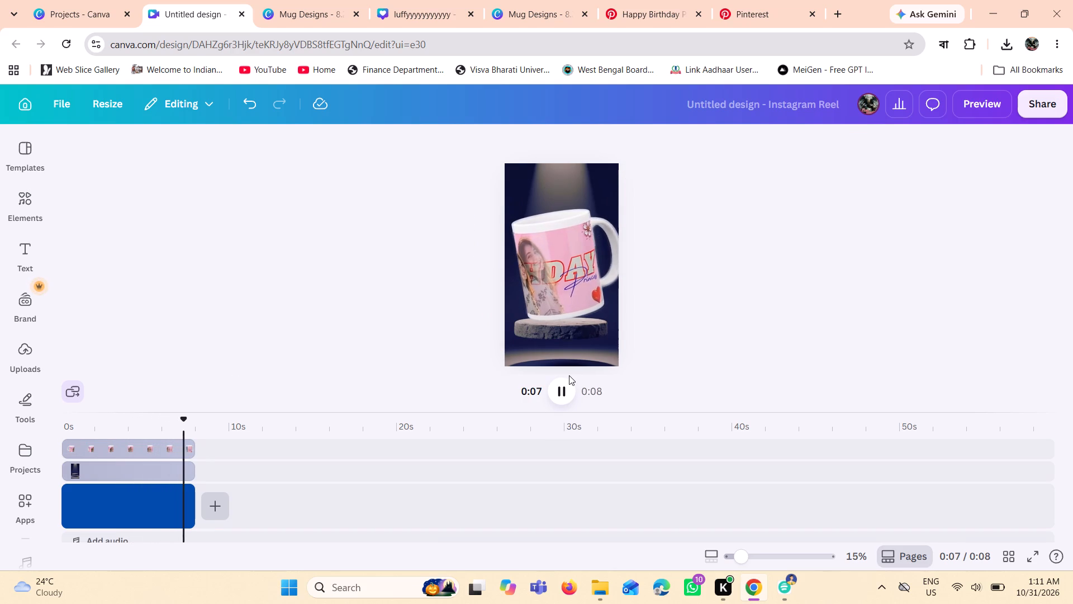
click(560, 398)
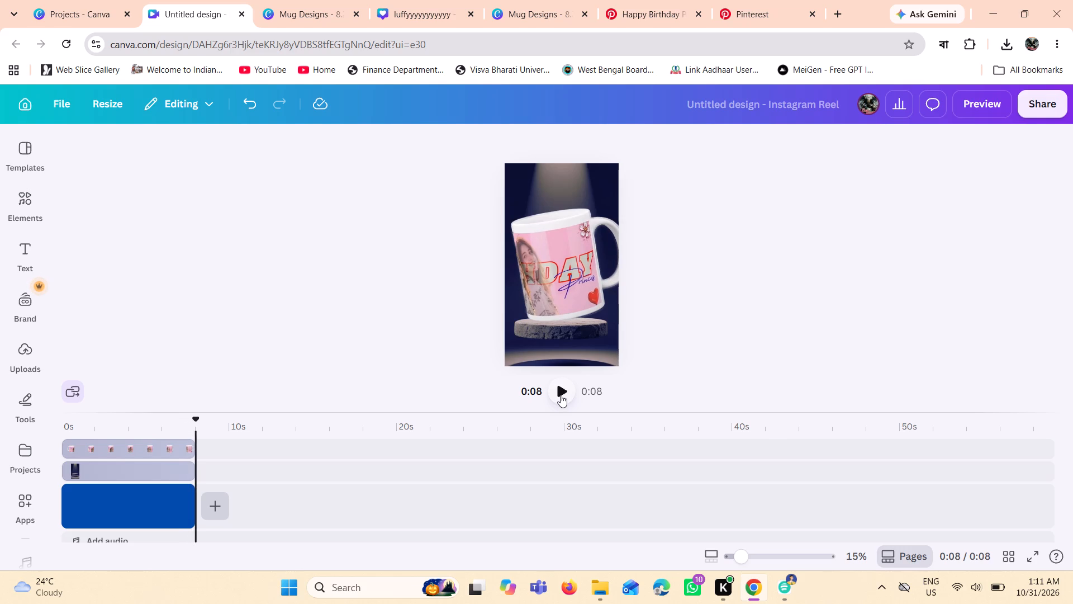
Download the finished reel as an MP4 video at 1080p quality.
click(1038, 108)
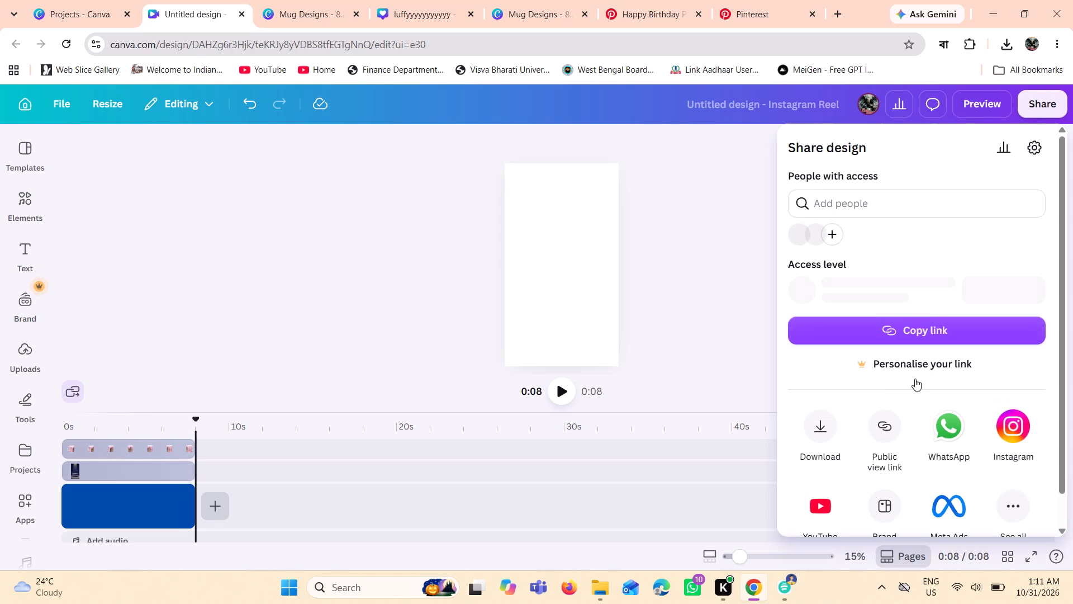
click(833, 433)
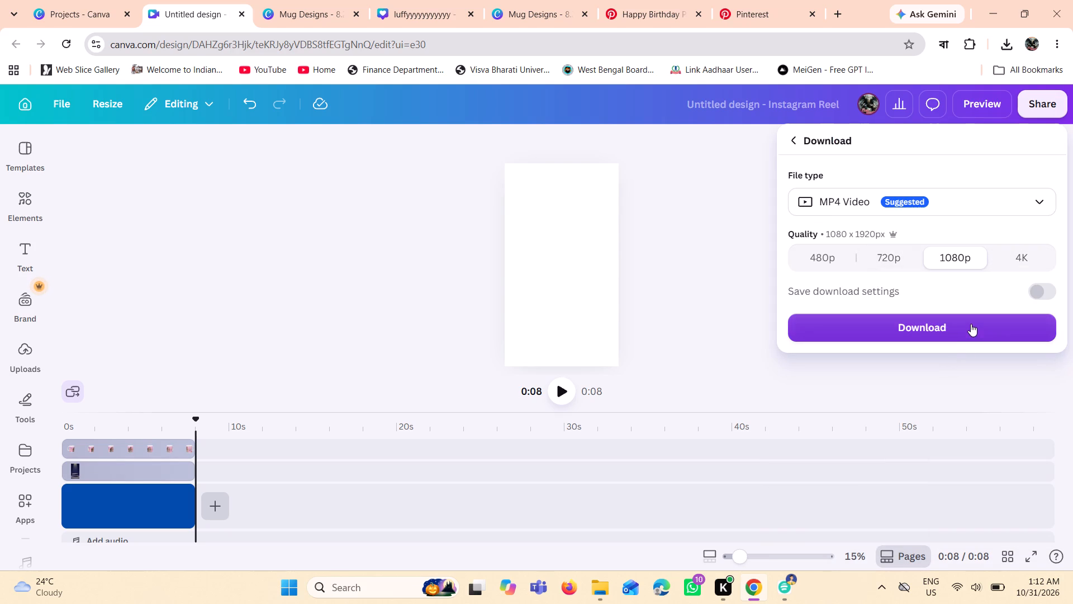
Start the download of the finished reel as an MP4 video at 1080p quality.
click(971, 324)
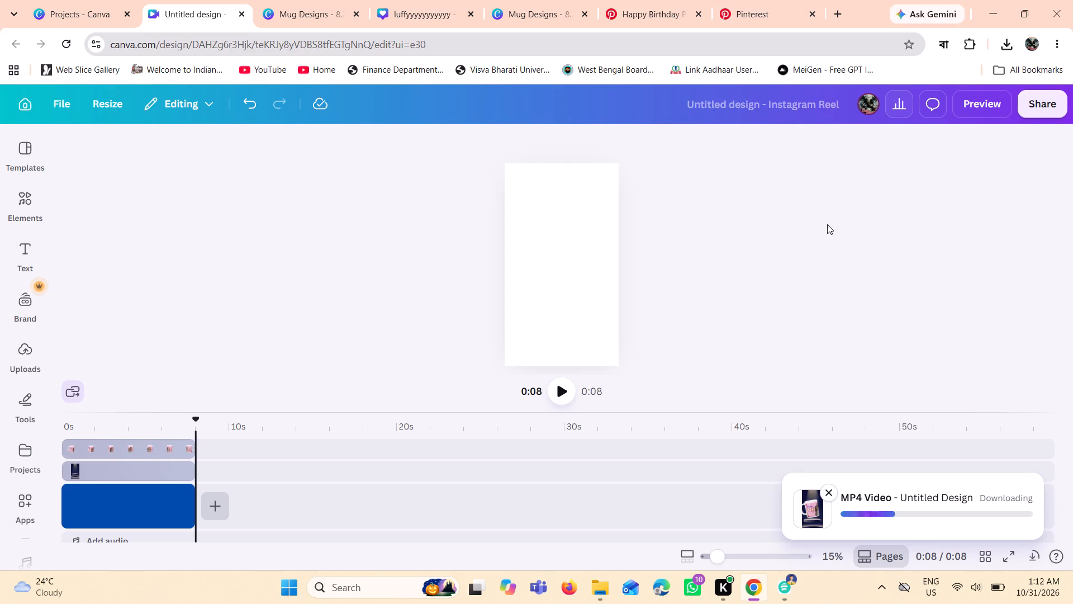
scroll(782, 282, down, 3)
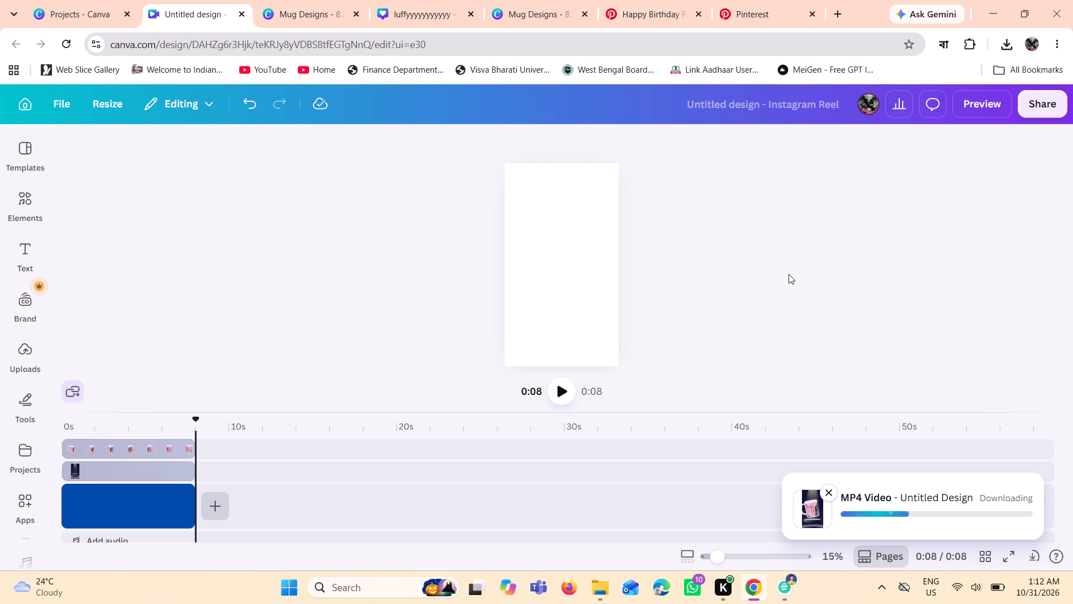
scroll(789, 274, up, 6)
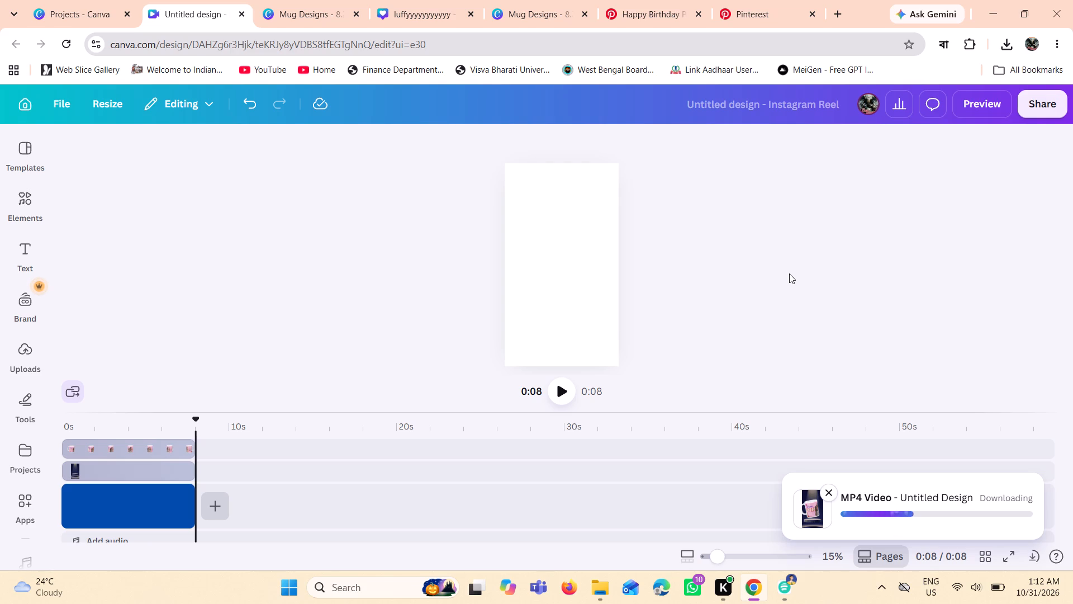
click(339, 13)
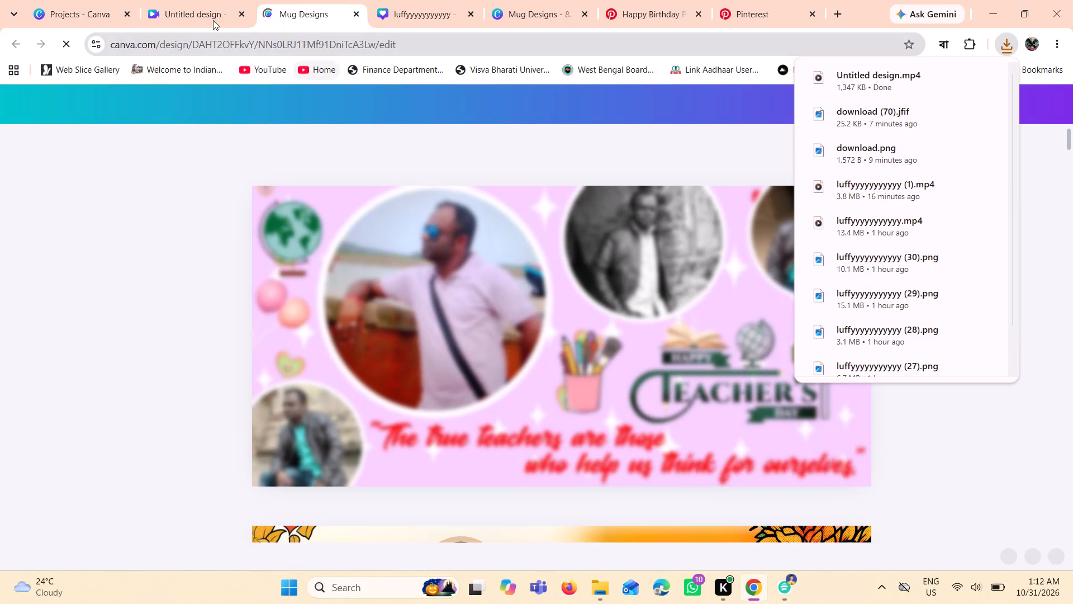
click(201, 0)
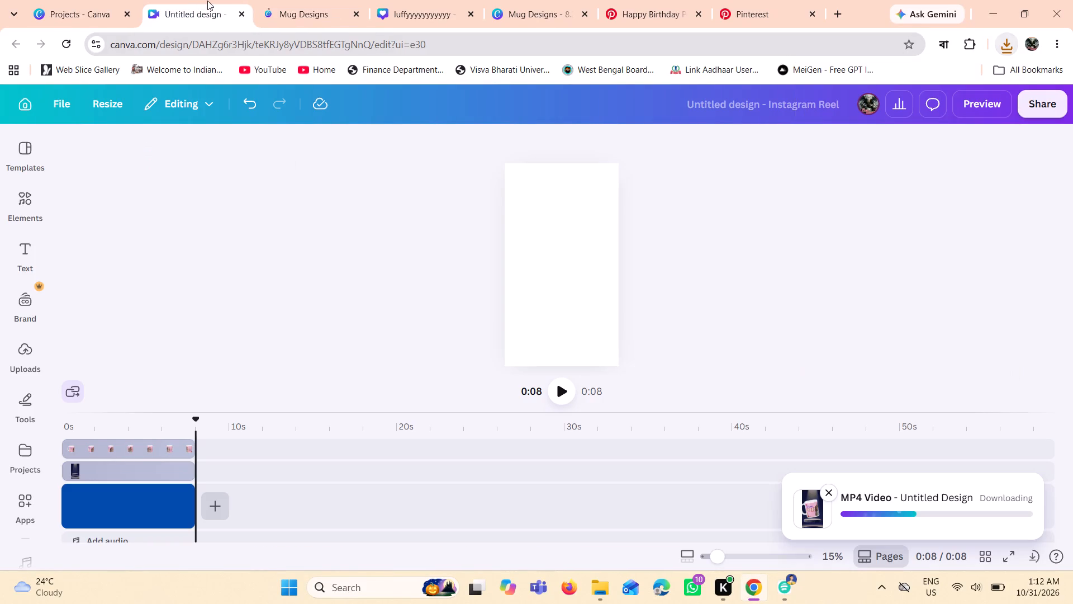